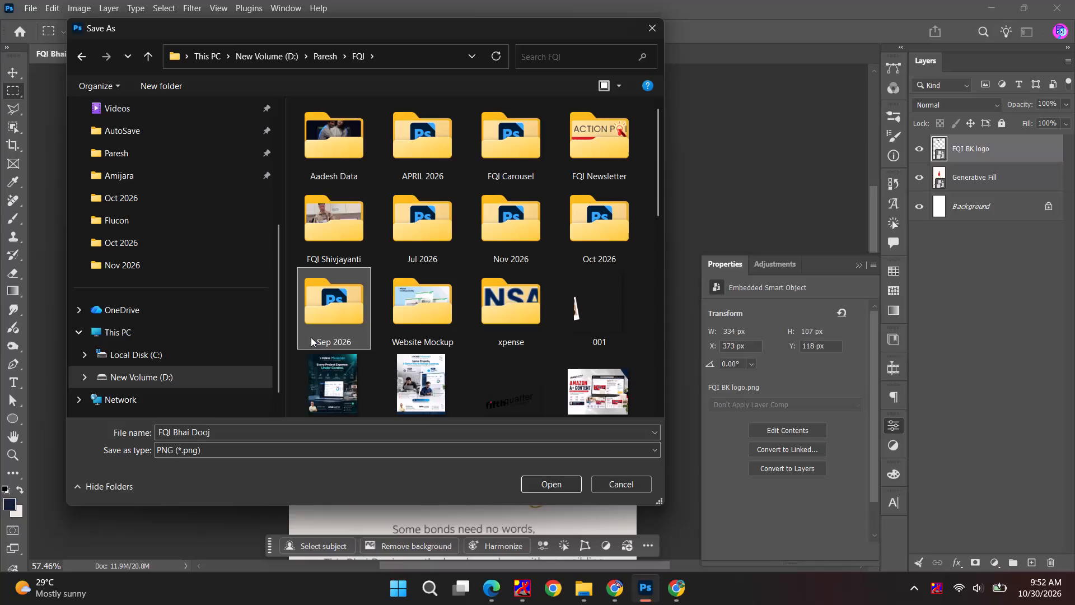
Save the PNG copy as FQI Bhai Dooj in the Nov 2026 folder under Paresh > FQI.
double_click(529, 151)
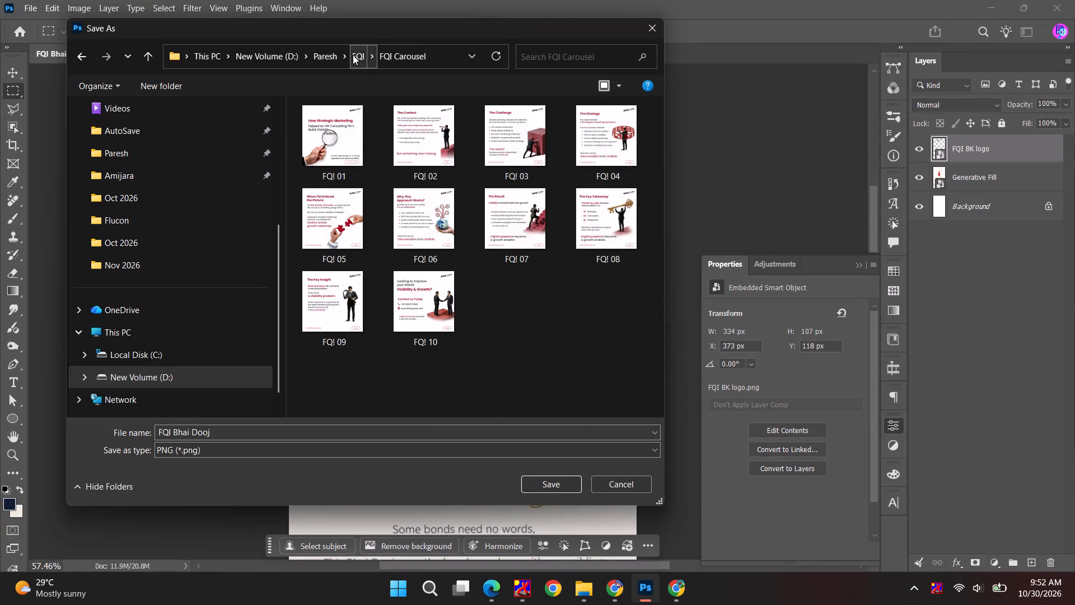
click(353, 55)
click(504, 245)
click(508, 248)
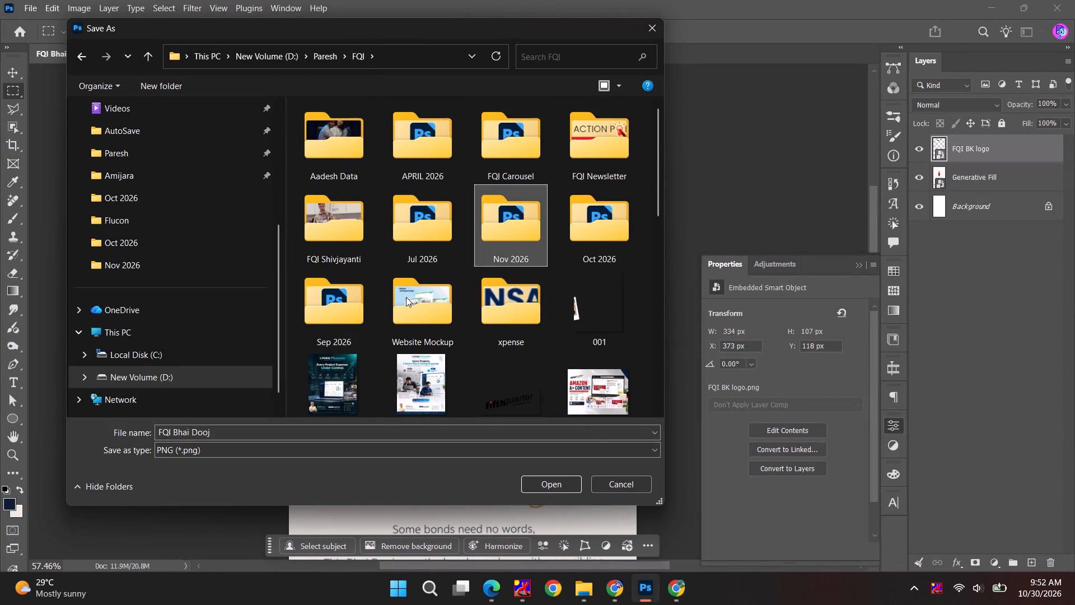
double_click(540, 238)
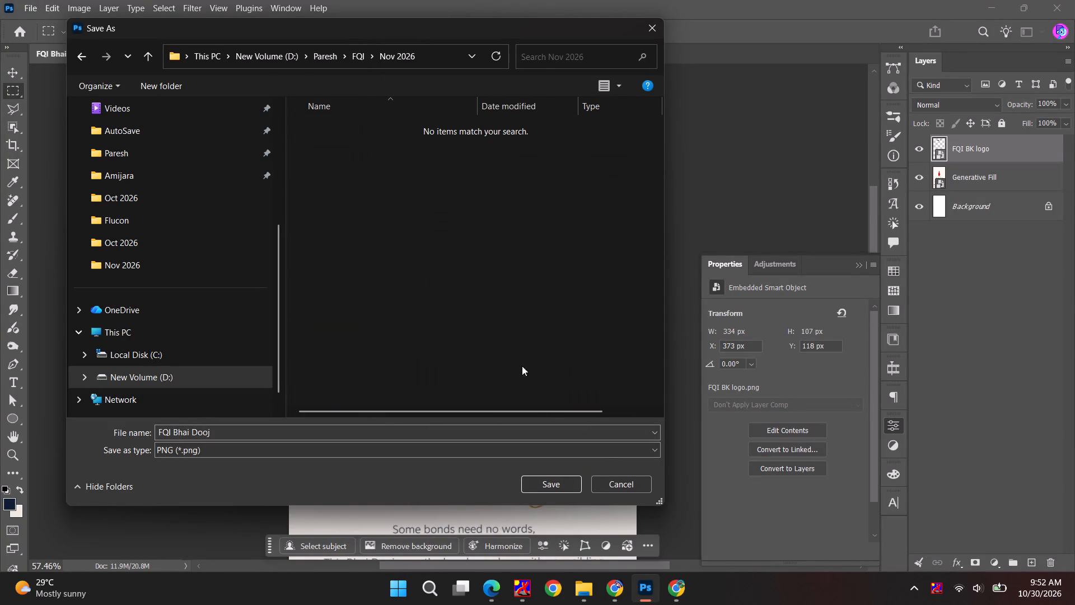
click(558, 487)
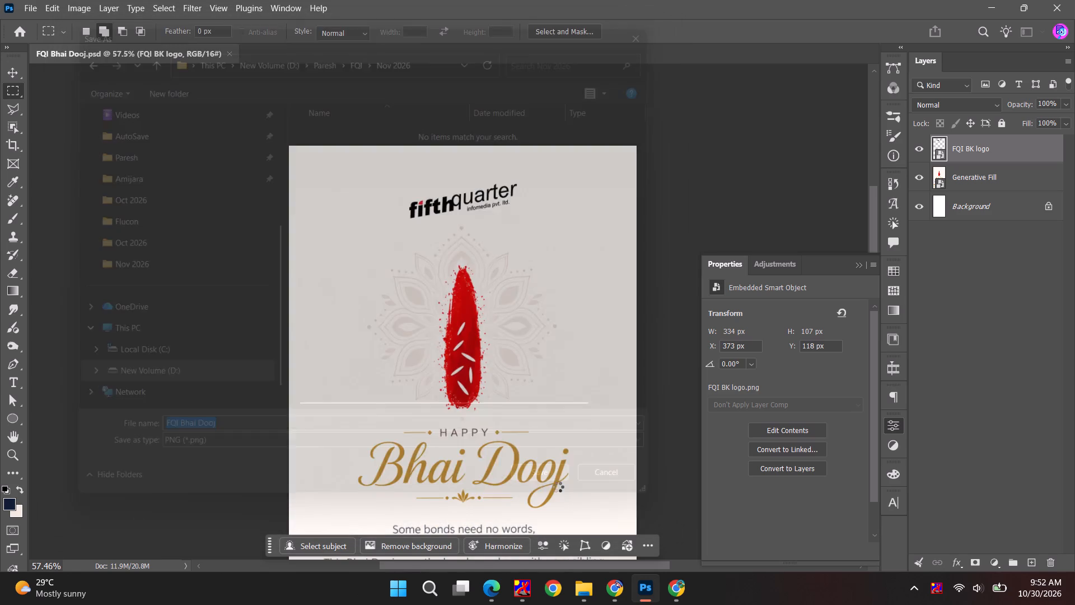
Save the FQI Bhai Dooj document and close it.
key(ctrl+s)
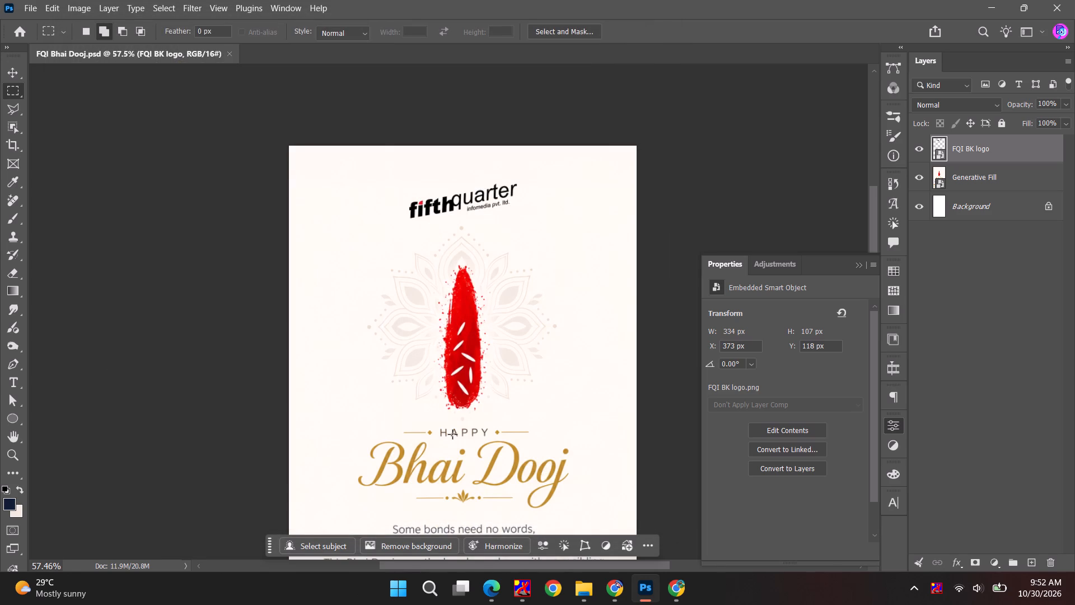
double_click(6, 63)
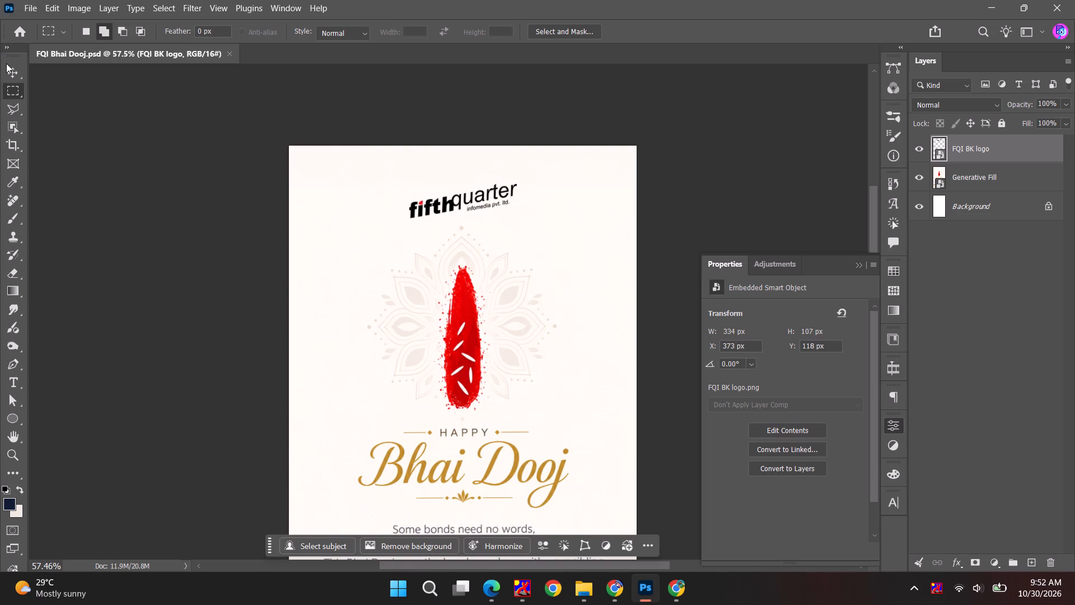
click(6, 65)
alt+scroll(114, 184, down, 3)
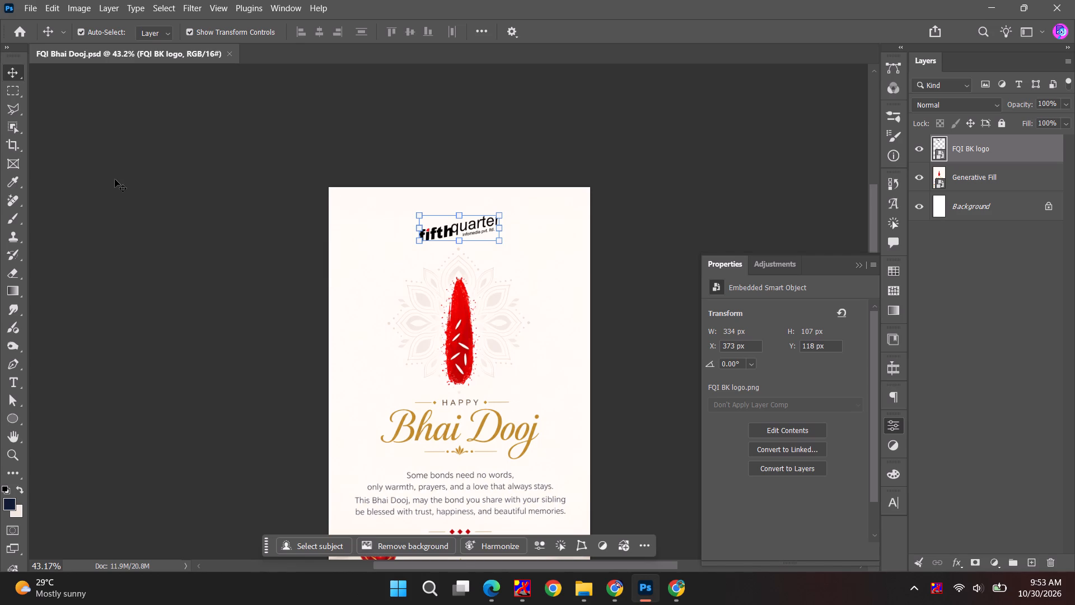
click(232, 52)
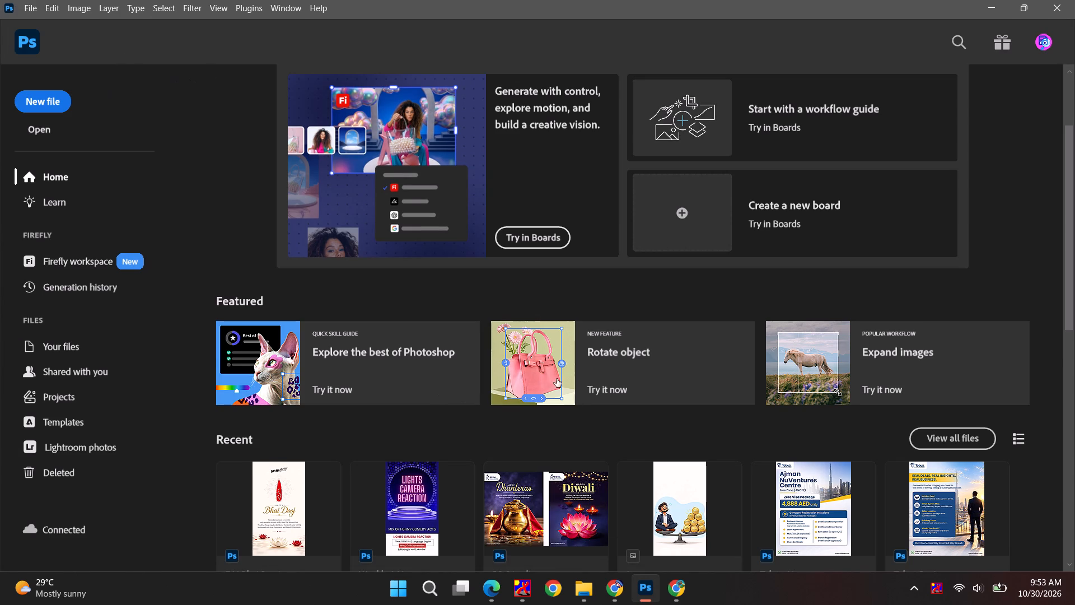
Open the recent file Weekly 2 Nov.
scroll(532, 356, down, 2)
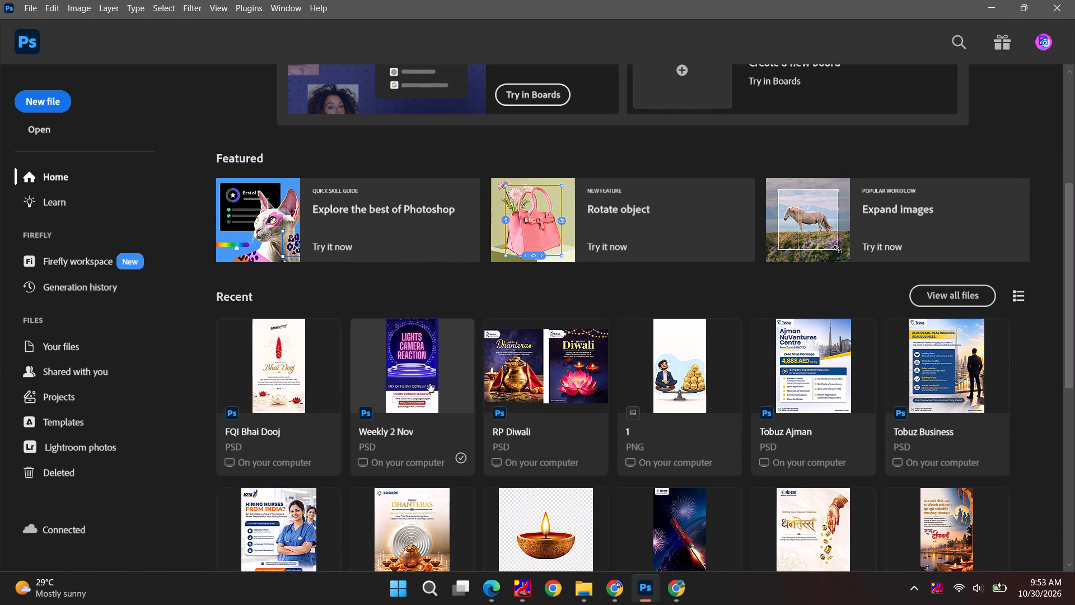
click(418, 368)
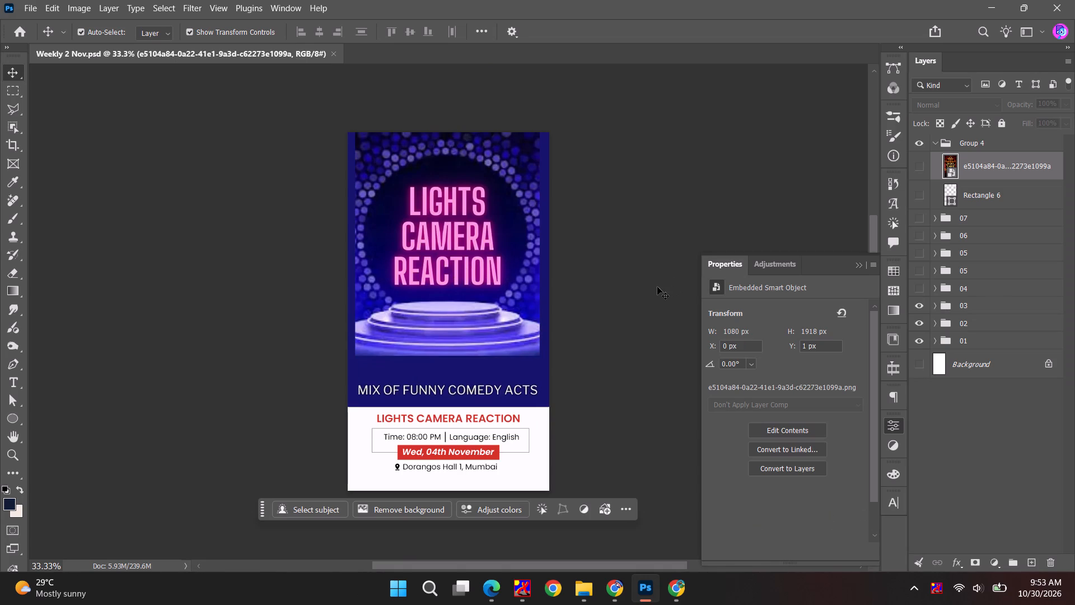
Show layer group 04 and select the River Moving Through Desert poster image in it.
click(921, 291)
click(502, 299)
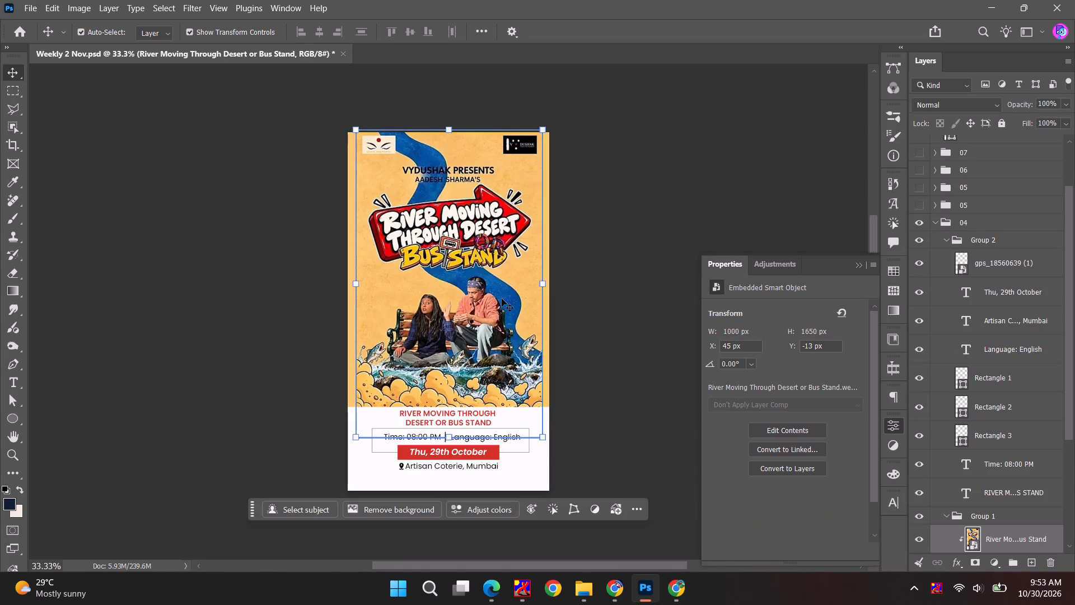
In File Explorer, open the weekly plays 2 Nov folder under Paresh > MTG > Nov 2026 and select the Lagna Panchami image.
key(alt+Tab)
key(alt+Tab)
alt+click(470, 232)
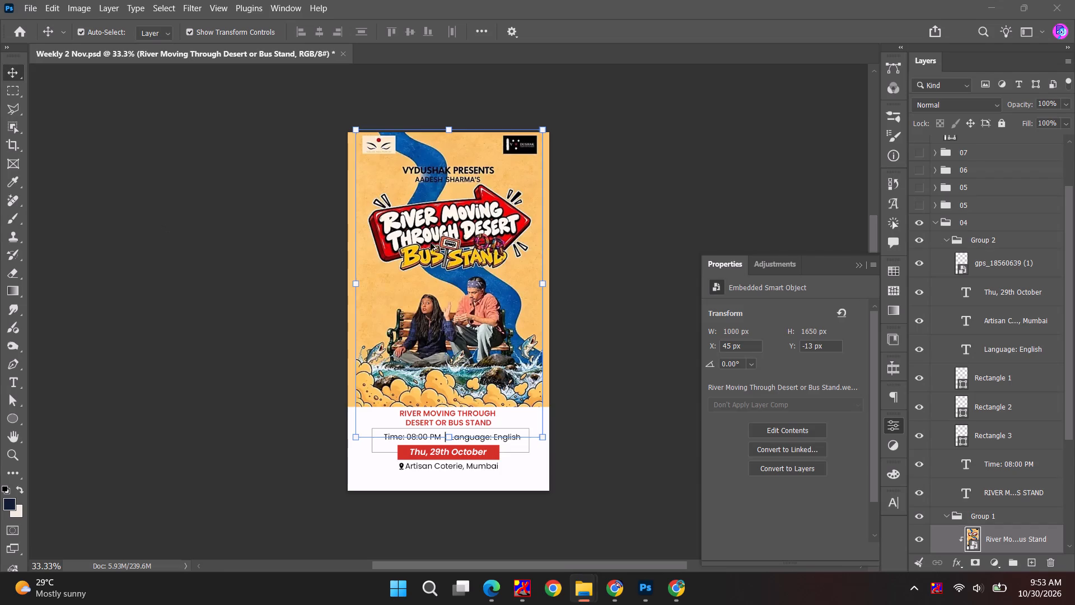
key(alt+Tab)
alt+click(419, 238)
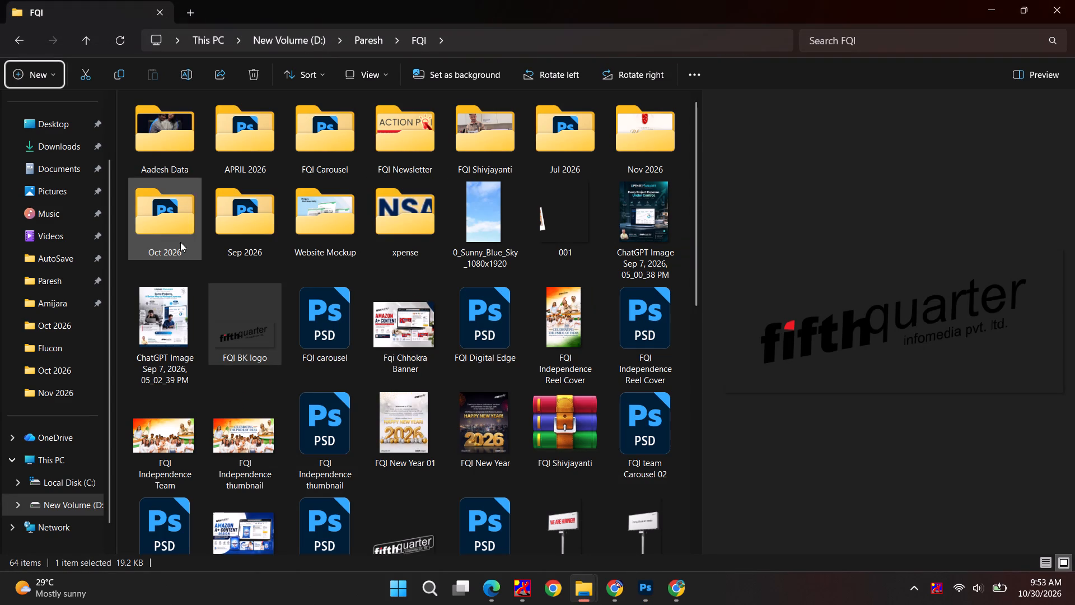
drag(362, 41, 362, 47)
click(602, 271)
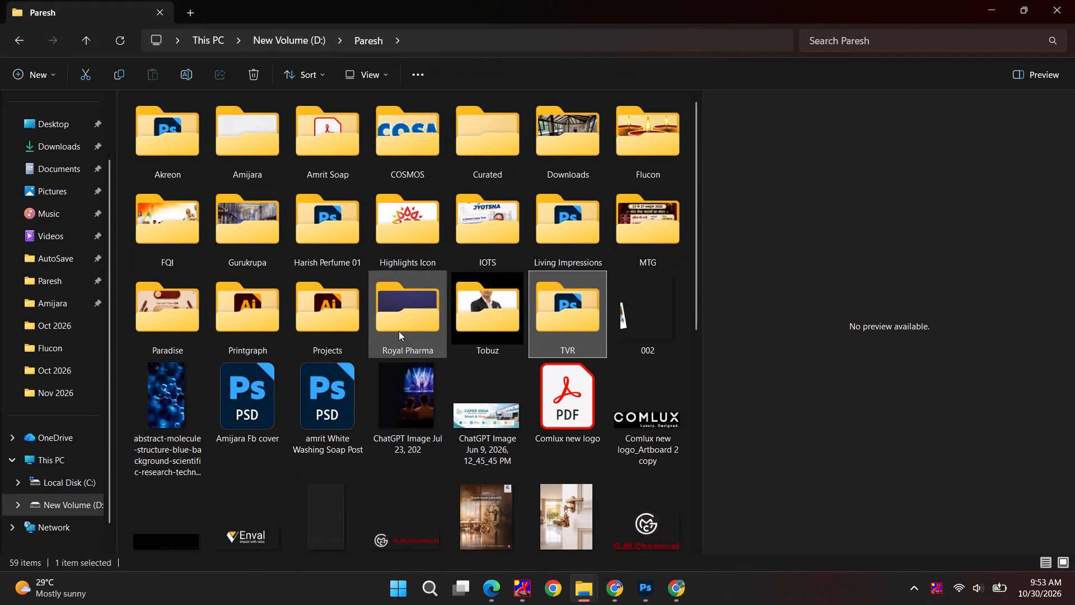
click(268, 329)
text(mtg)
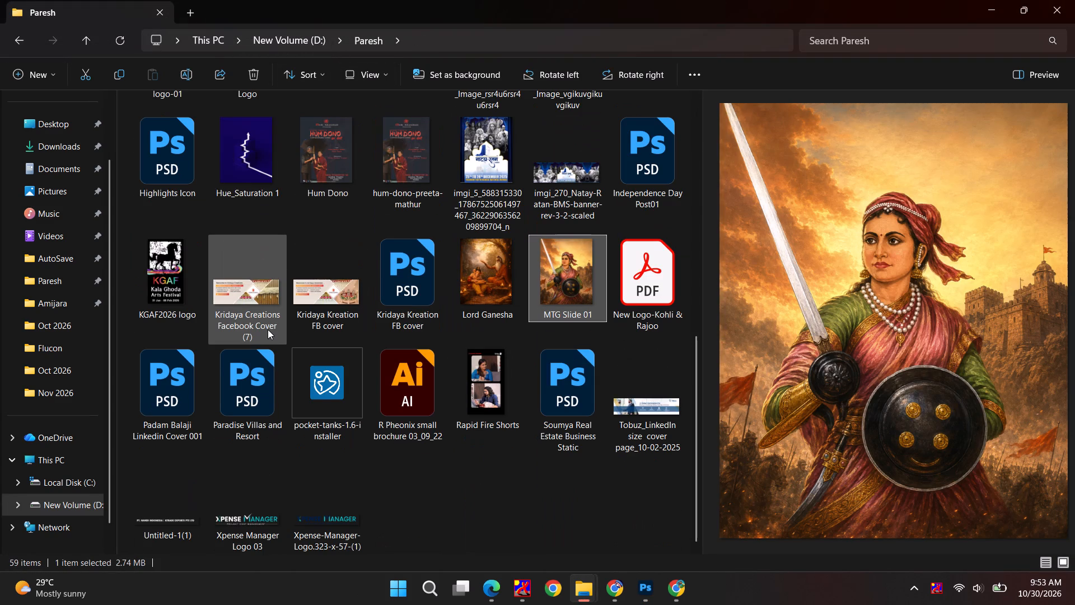
scroll(268, 329, up, 8)
double_click(648, 251)
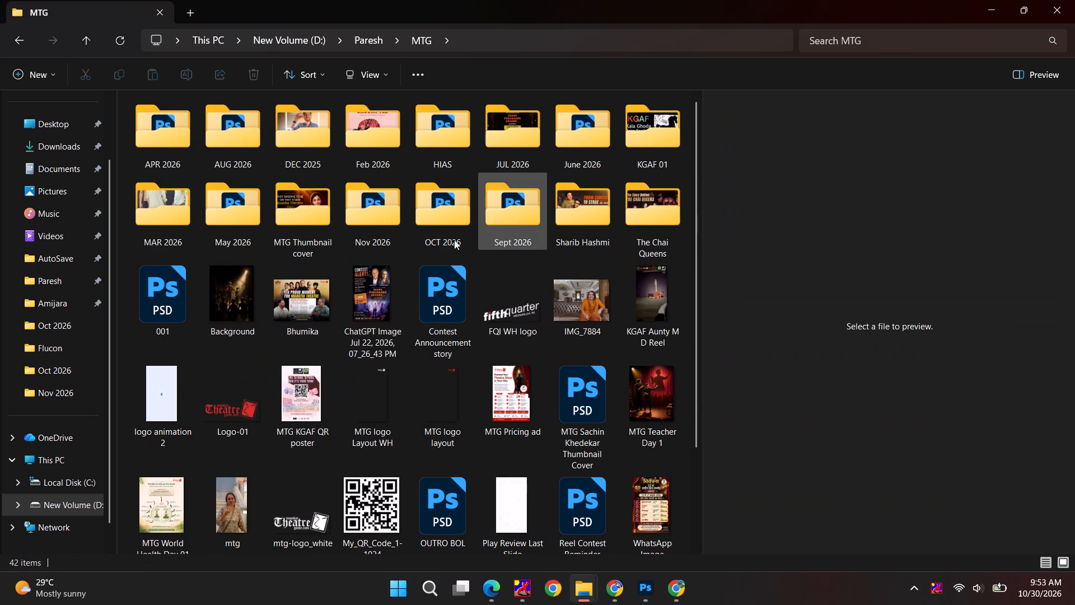
click(413, 225)
double_click(395, 218)
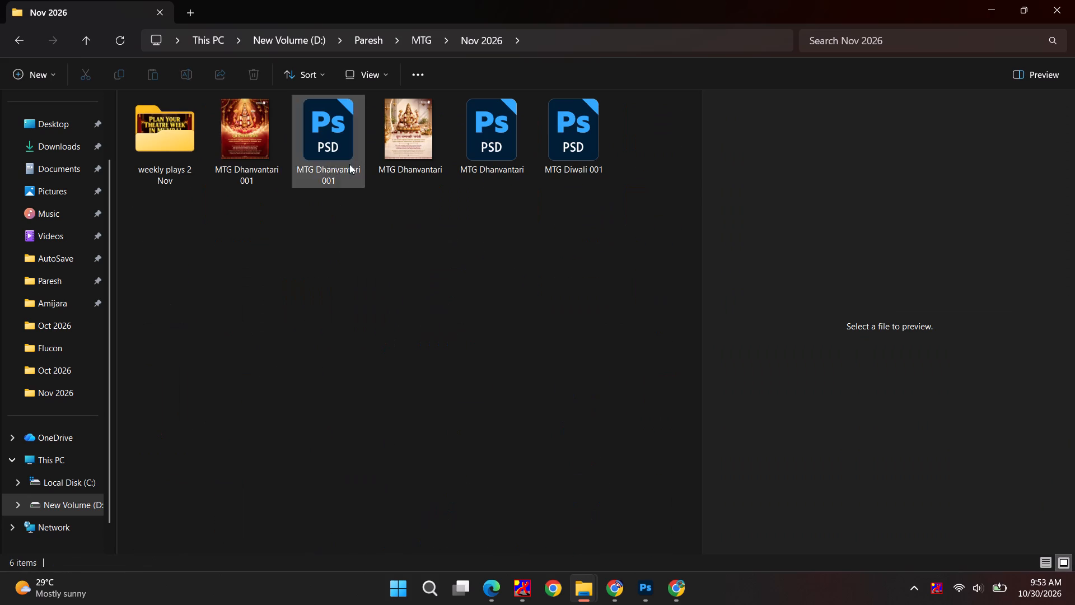
double_click(176, 140)
click(463, 137)
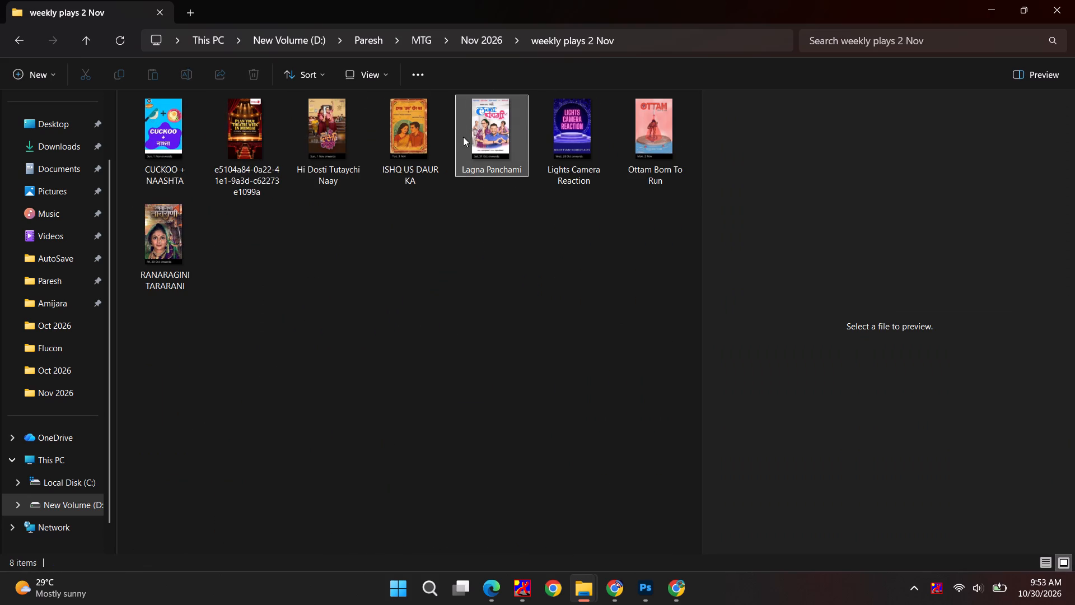
Switch to Chrome and open the Weekly Play spreadsheet in a new tab.
key(alt+Tab)
alt+click(803, 221)
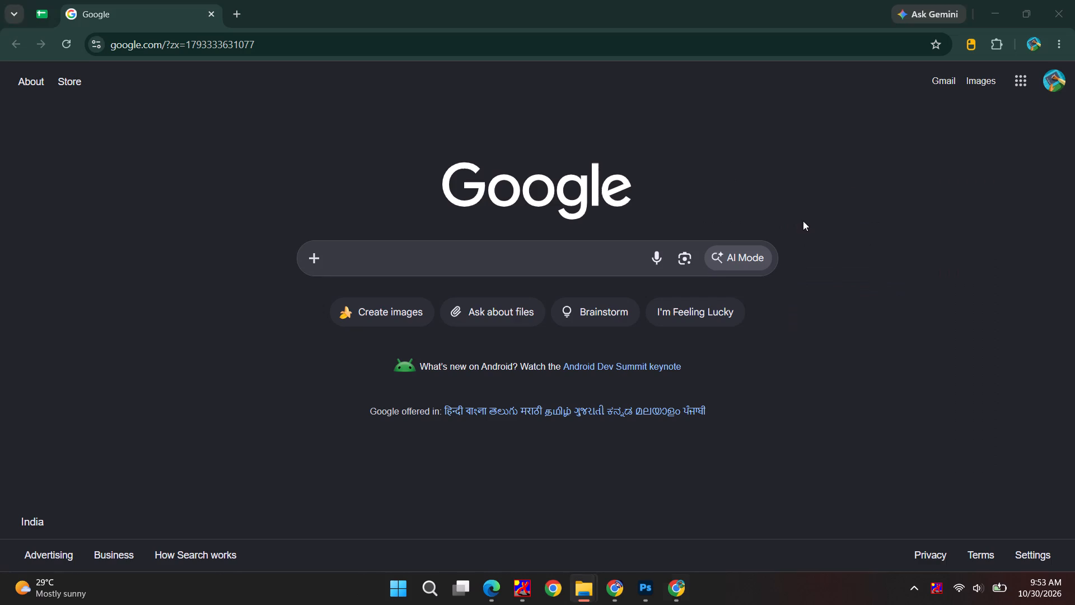
click(620, 593)
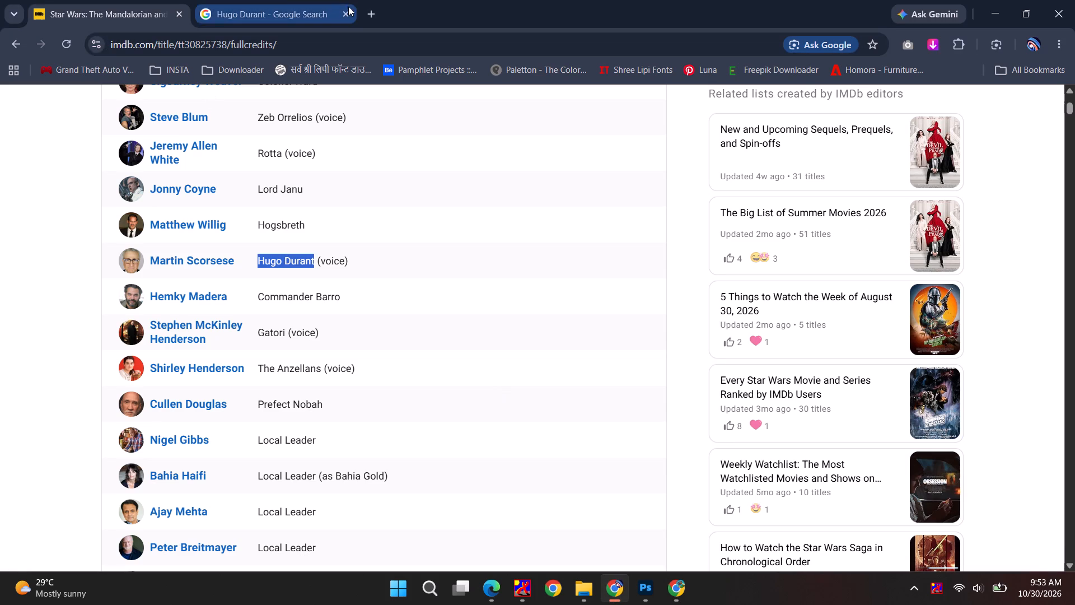
click(370, 6)
text(err)
key(ctrl+a)
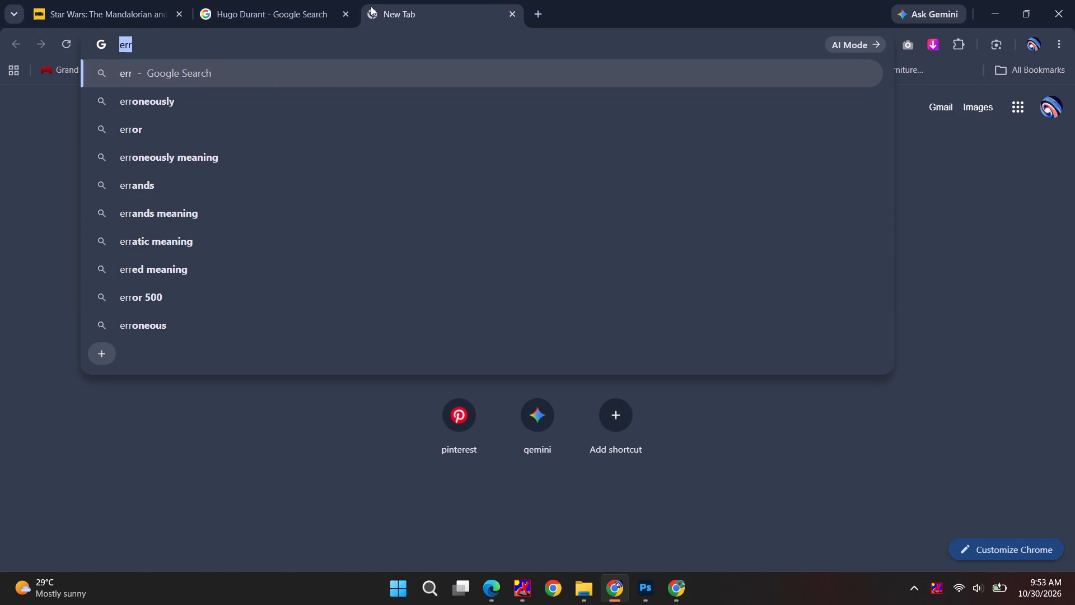
key(w)
key(e)
key(e)
click(180, 265)
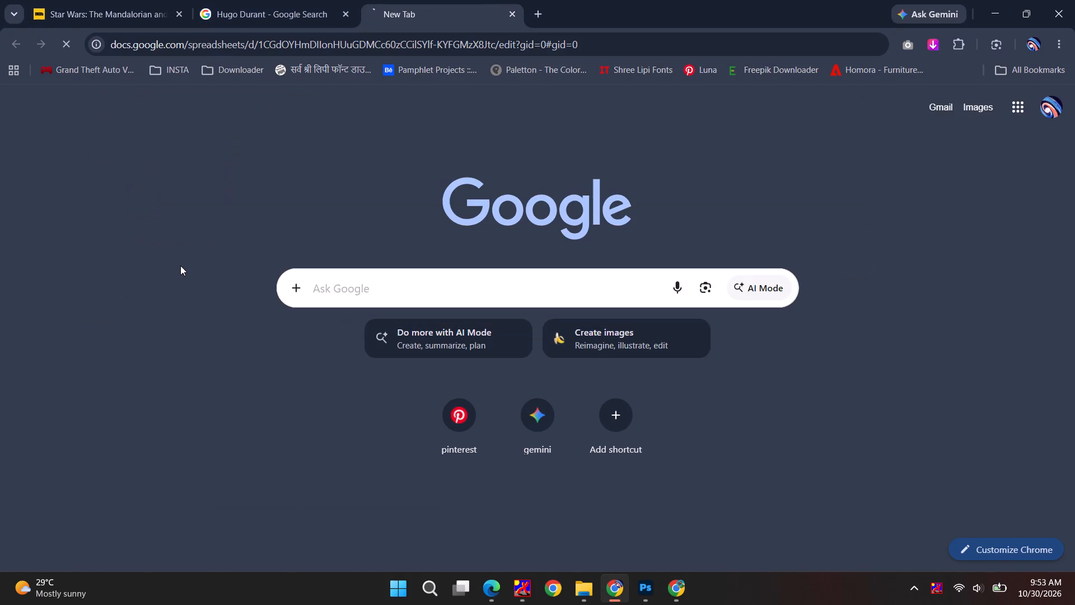
Make the Wed, 04th November row for LIGHTS CAMERA REACTION bold.
scroll(184, 293, down, 1)
scroll(91, 458, down, 3)
click(387, 276)
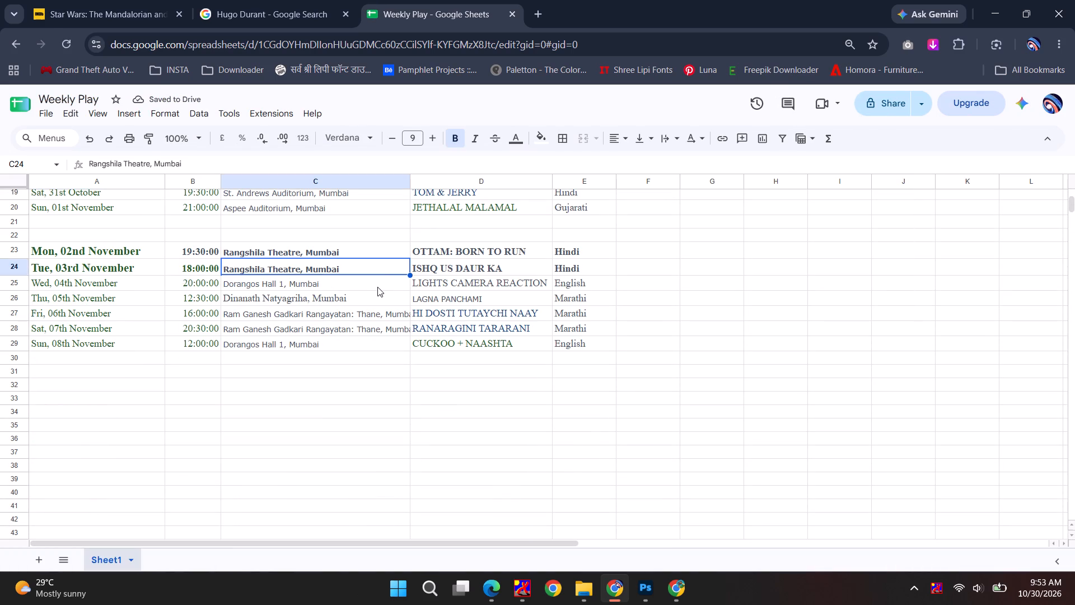
click(377, 287)
key(shift+space)
key(ctrl+b)
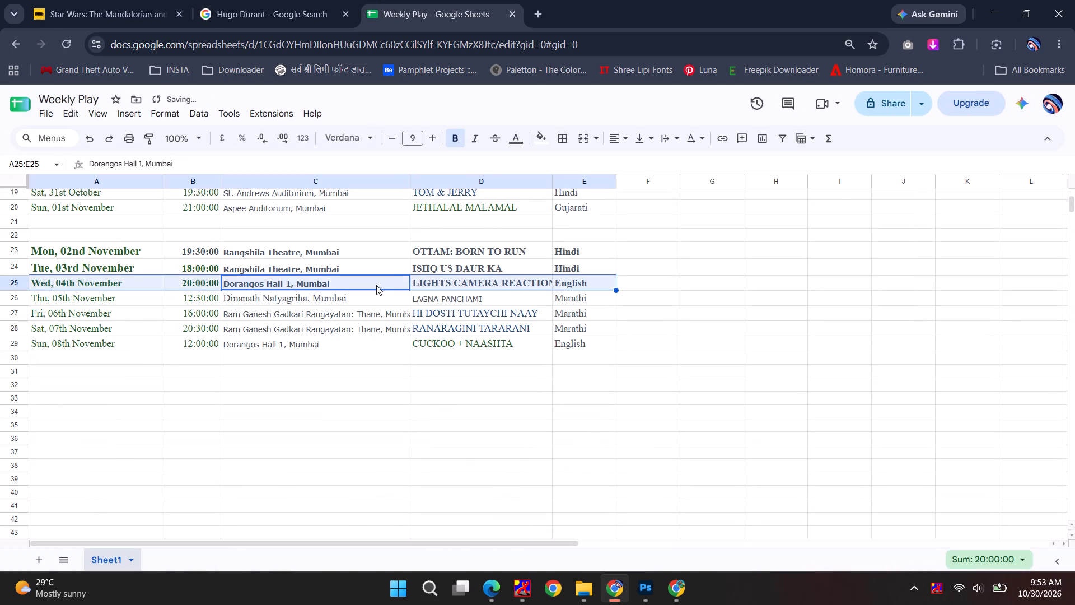
key(Tab)
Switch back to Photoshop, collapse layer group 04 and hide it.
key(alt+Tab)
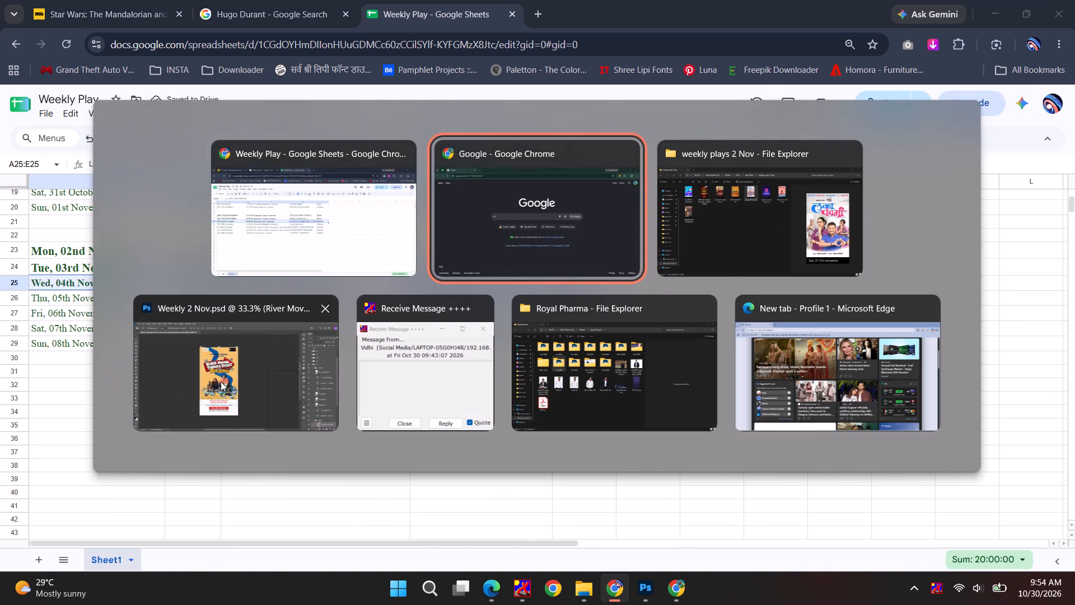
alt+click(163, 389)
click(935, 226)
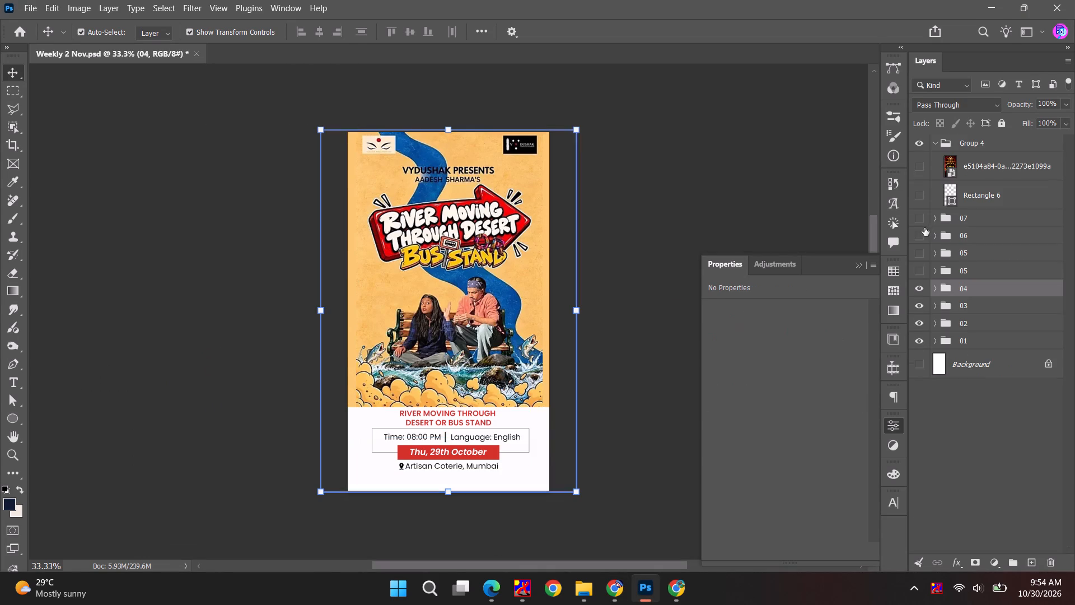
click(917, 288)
Compare the Lights Camera Reaction poster with the Weekly Play sheet and check the Thu, 05th November entry.
key(alt+Tab)
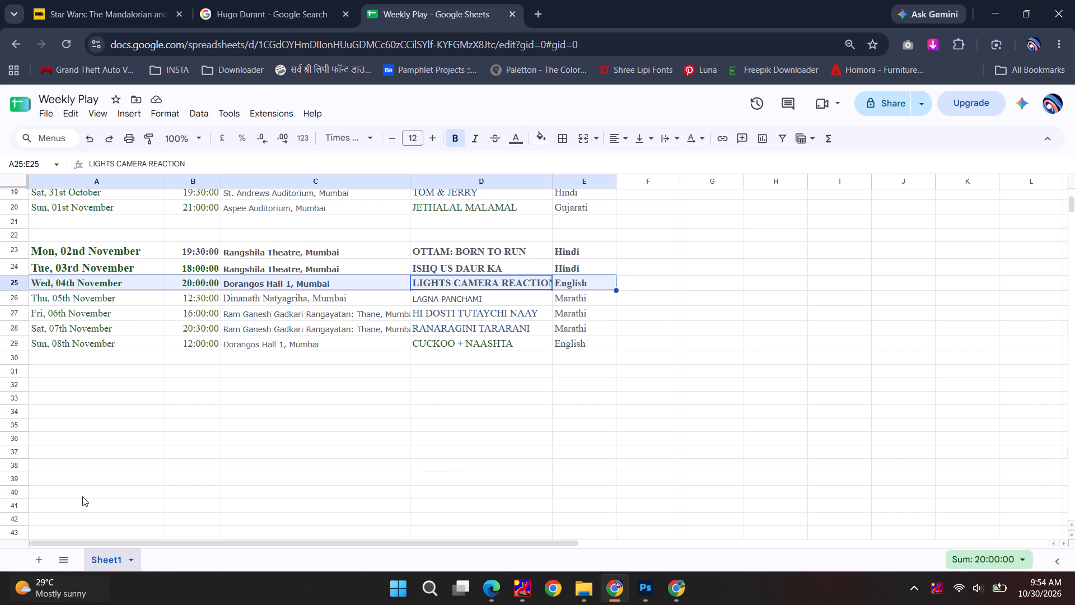
key(alt+Tab)
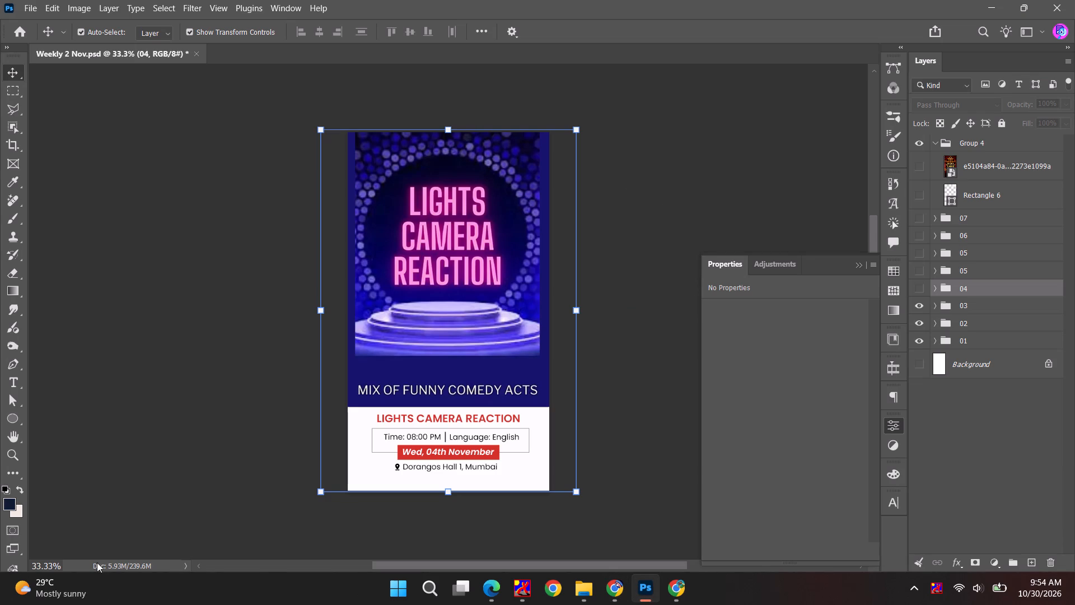
key(alt+Tab)
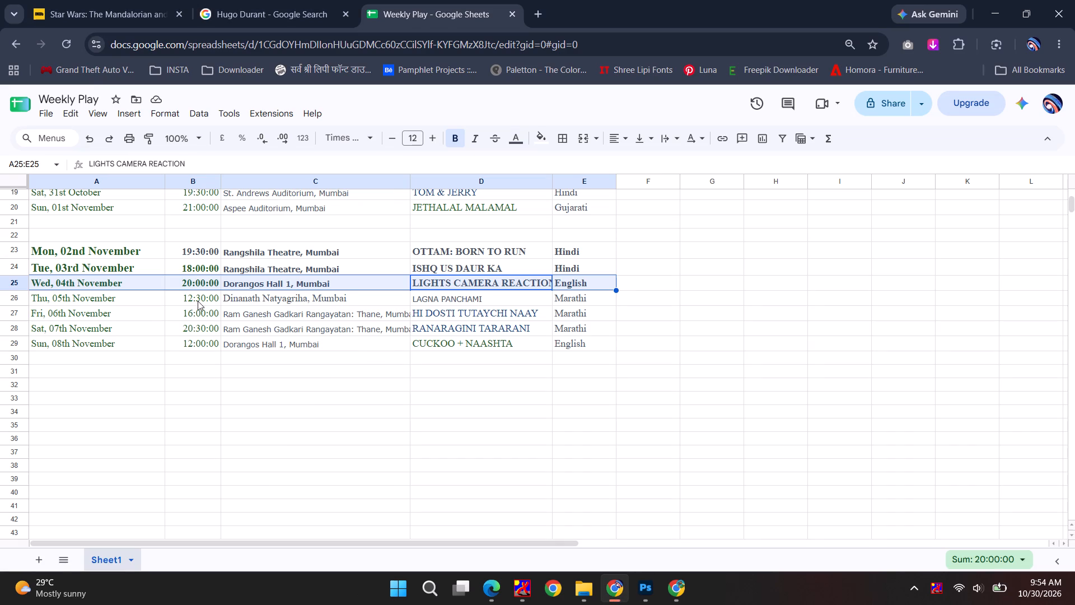
click(199, 295)
key(alt+Tab)
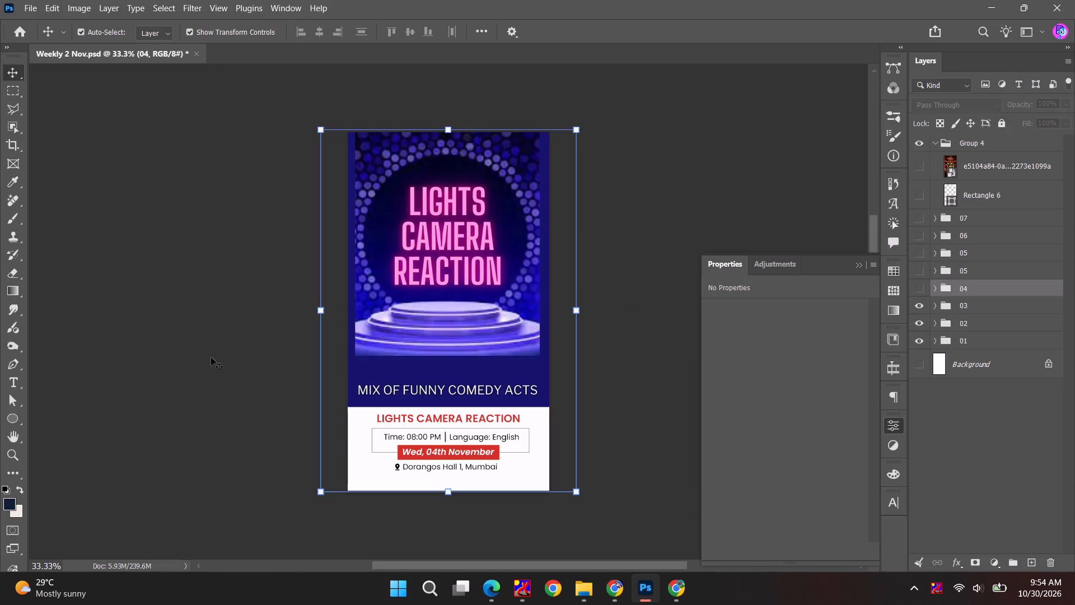
key(alt+Tab)
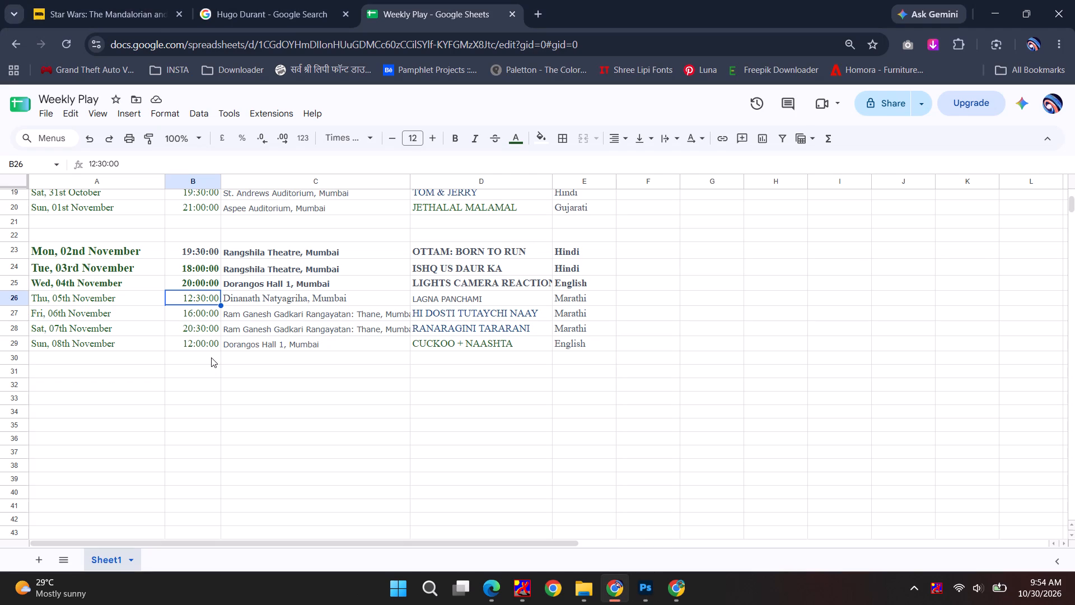
key(alt+Tab)
Select layer group 04 and make it visible.
click(957, 305)
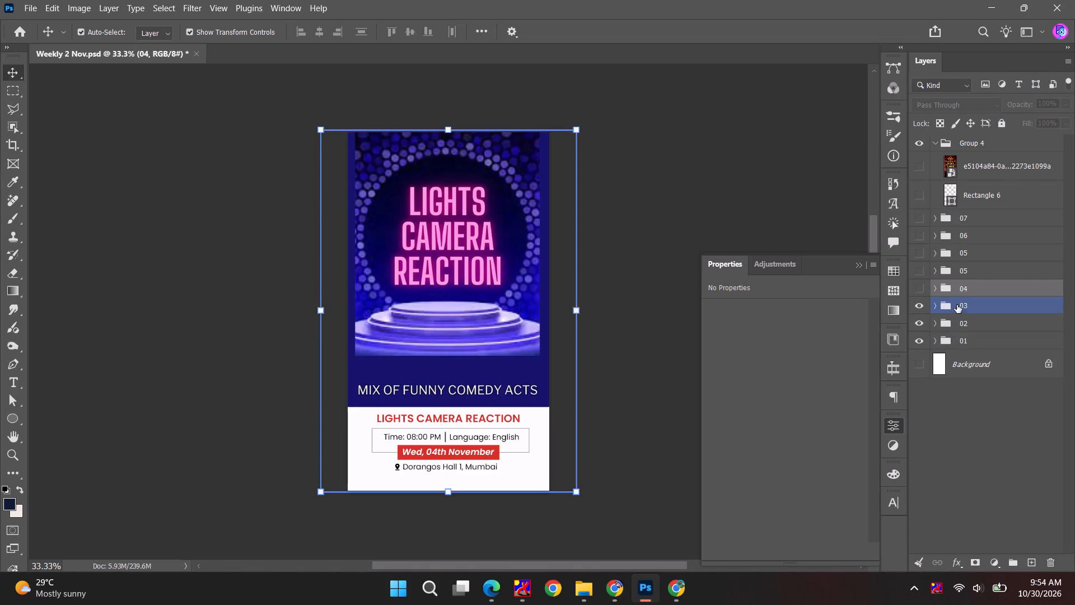
click(976, 282)
click(974, 289)
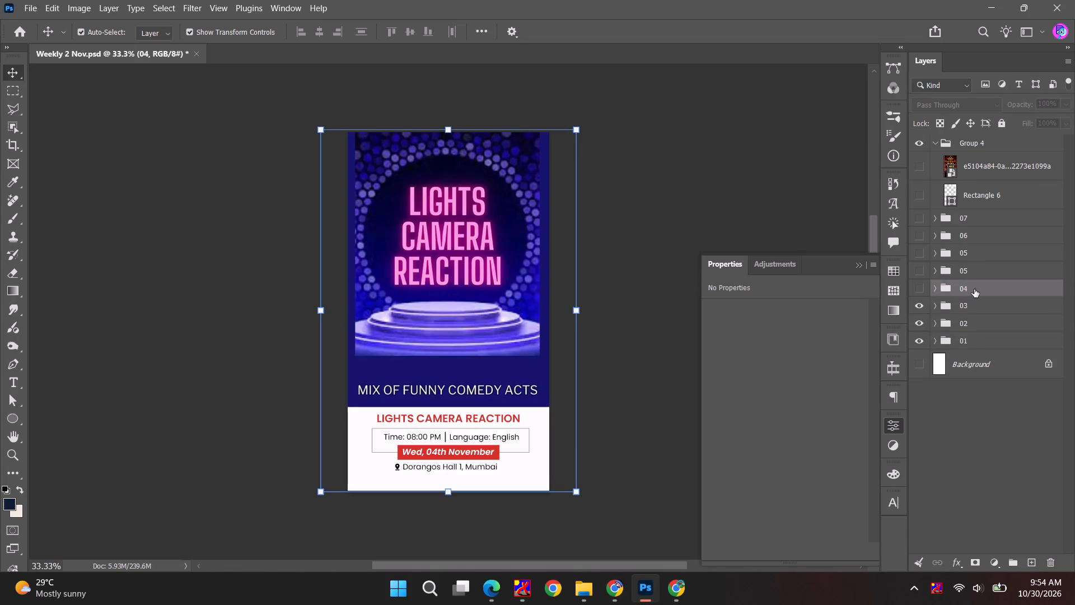
click(924, 290)
Compare the Lagna Panchami entry in the Weekly Play sheet with the layer group 04 poster, toggling the group's visibility.
key(alt+Tab)
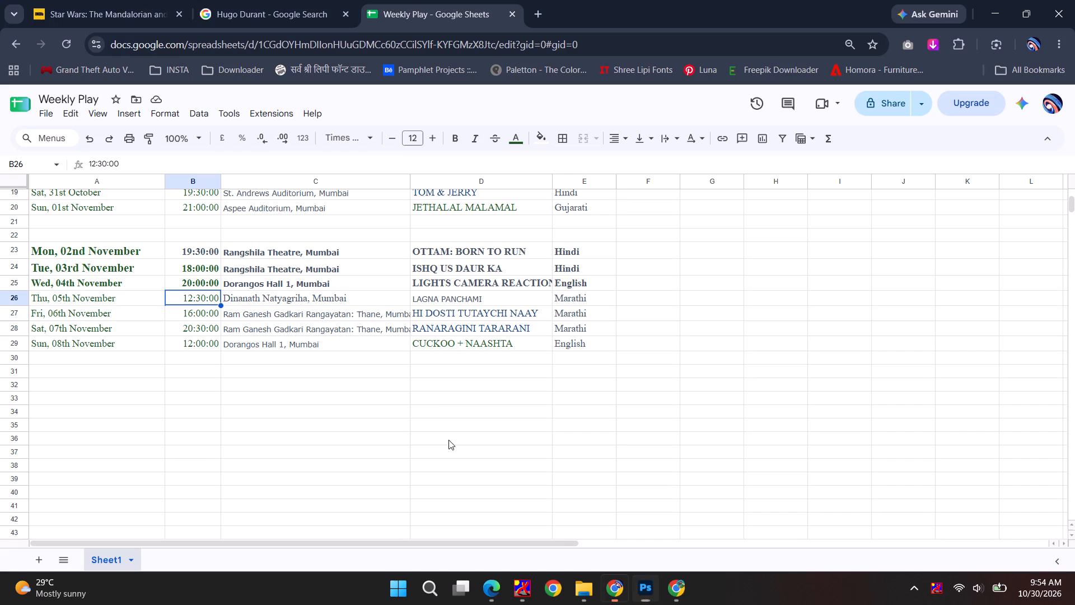
click(445, 294)
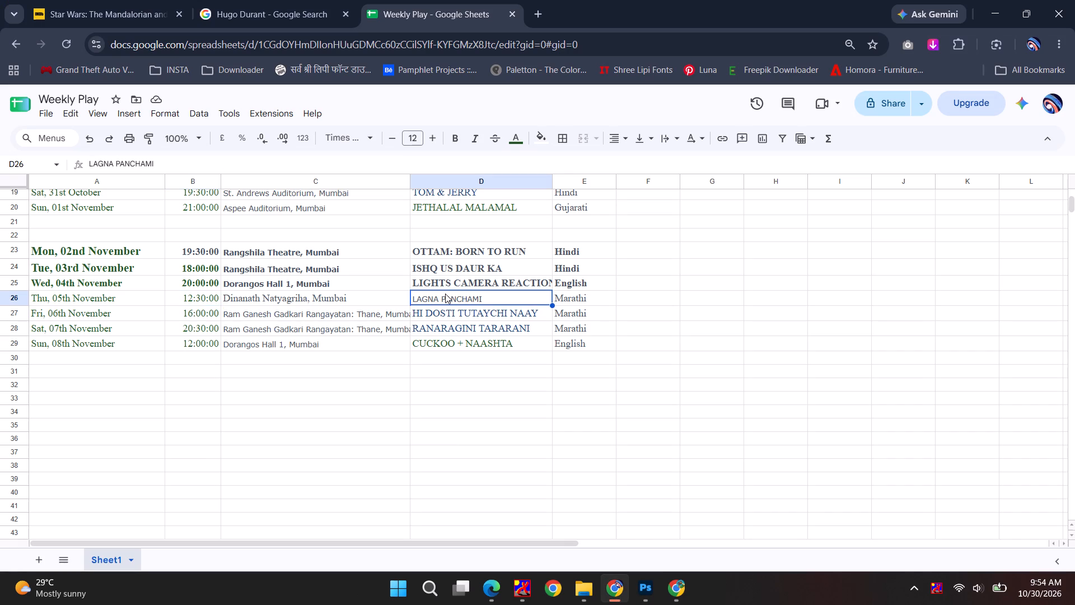
key(alt+Tab)
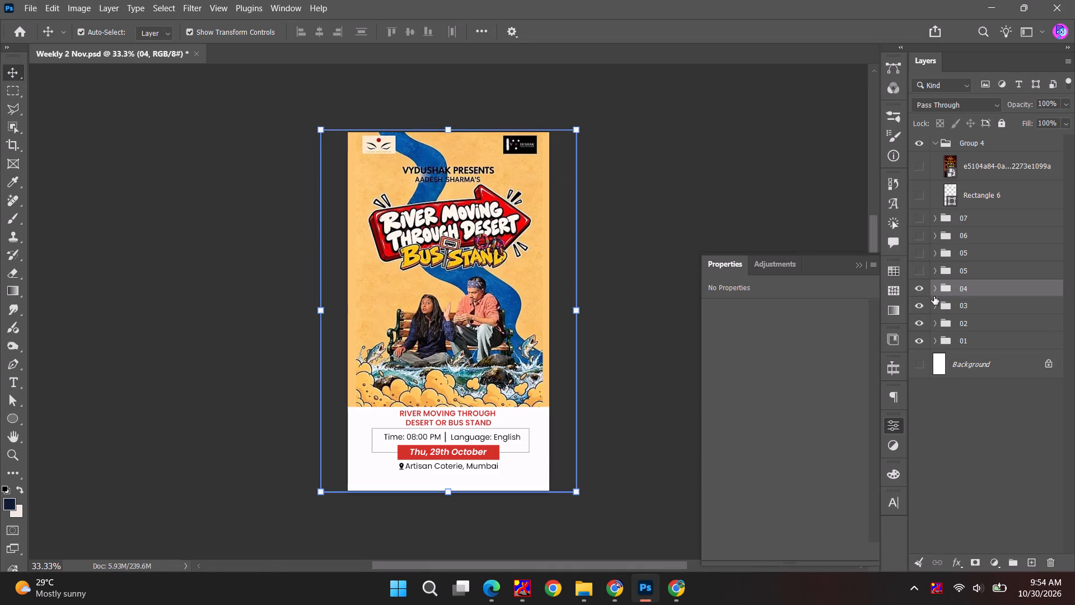
click(920, 289)
click(920, 289)
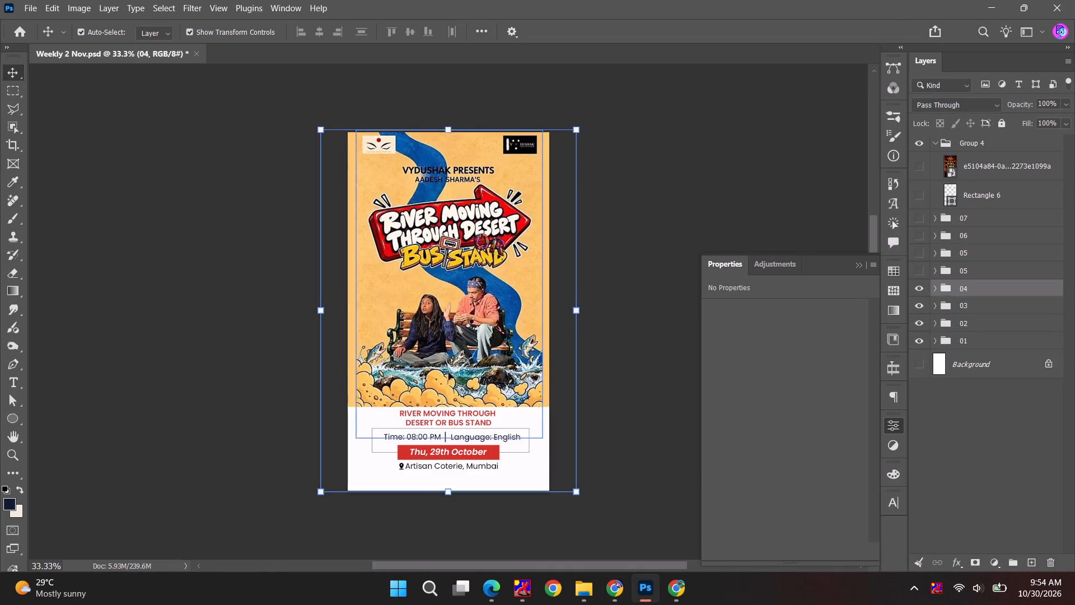
key(alt+Tab)
double_click(454, 303)
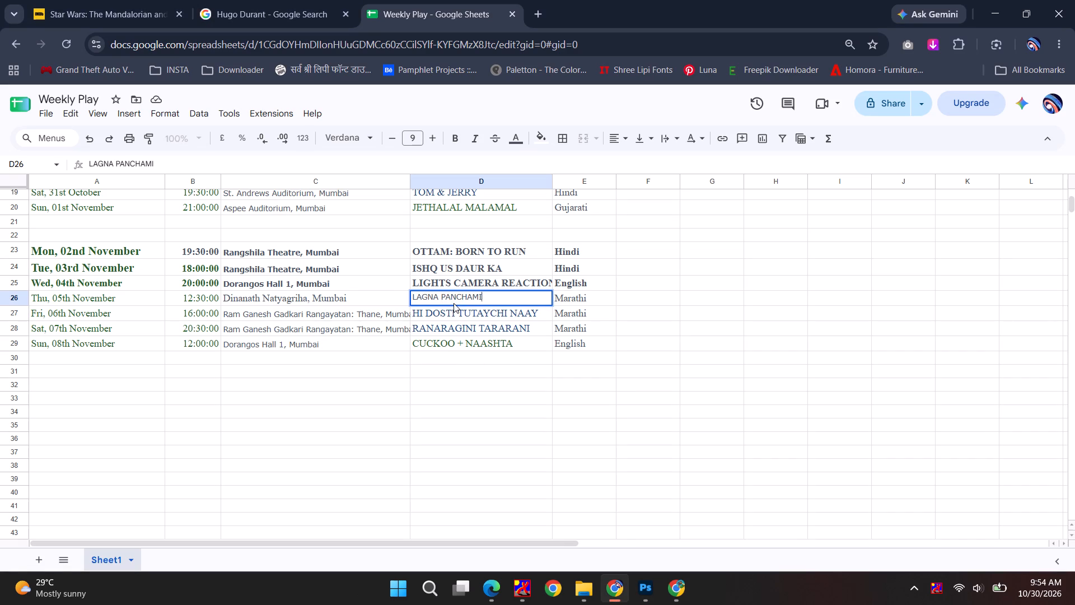
key(ctrl+a)
Copy the date Thu, 05th November from the Weekly Play sheet into the date text of the group 04 poster in Photoshop.
click(120, 308)
click(121, 305)
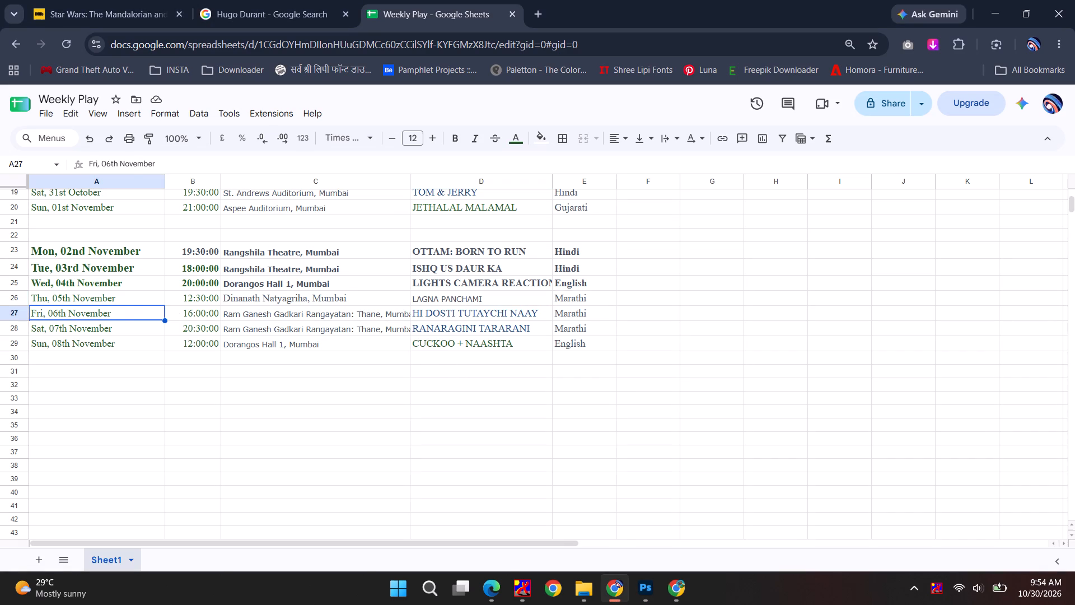
click(121, 300)
key(ctrl+c)
key(alt+Tab)
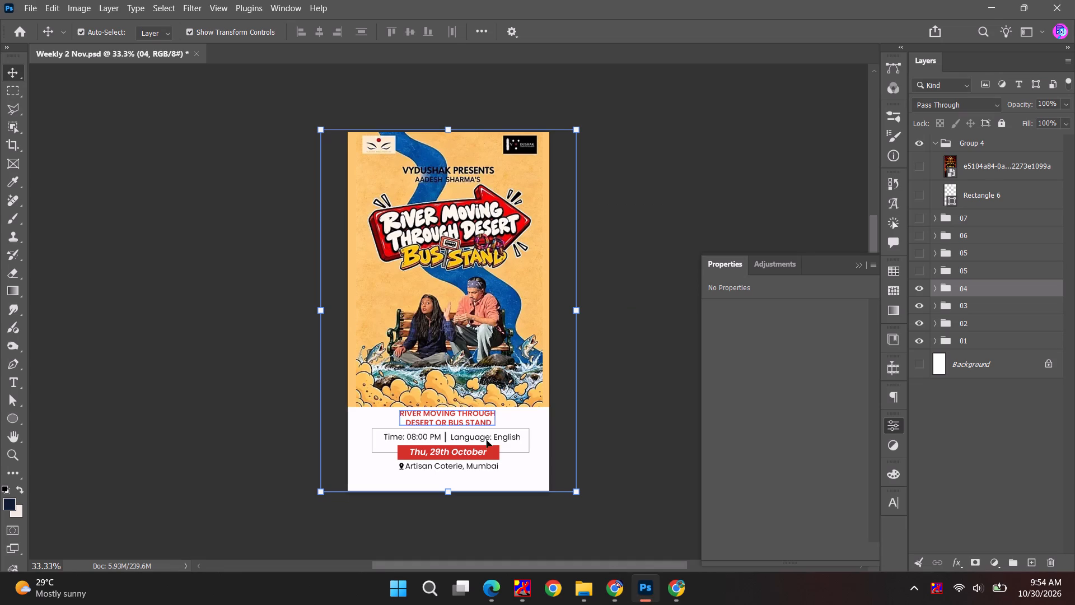
alt+scroll(459, 453, up, 5)
double_click(459, 453)
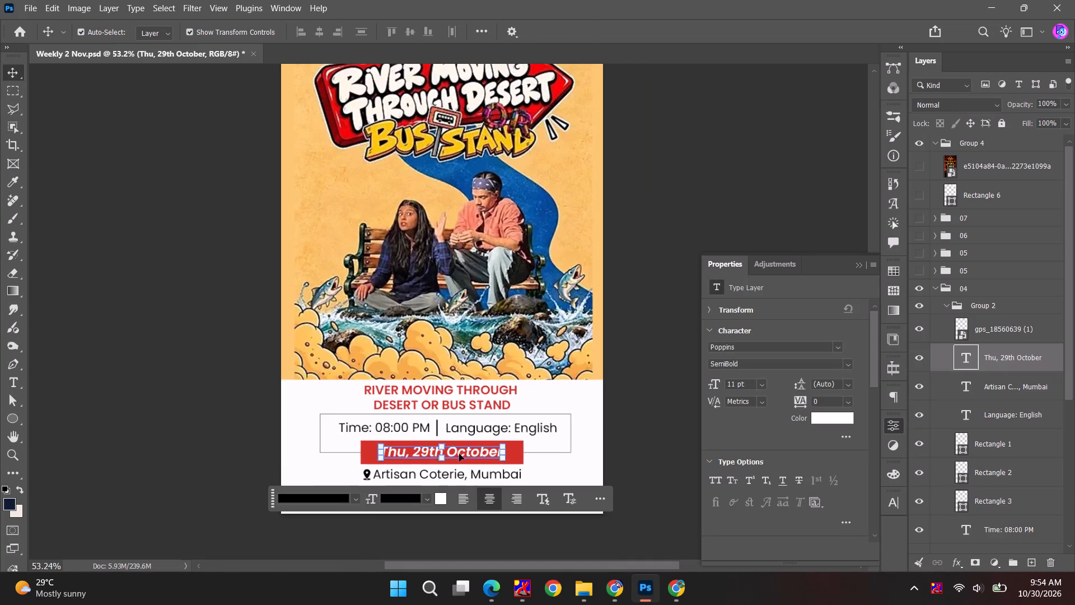
key(ctrl+v)
key(Escape)
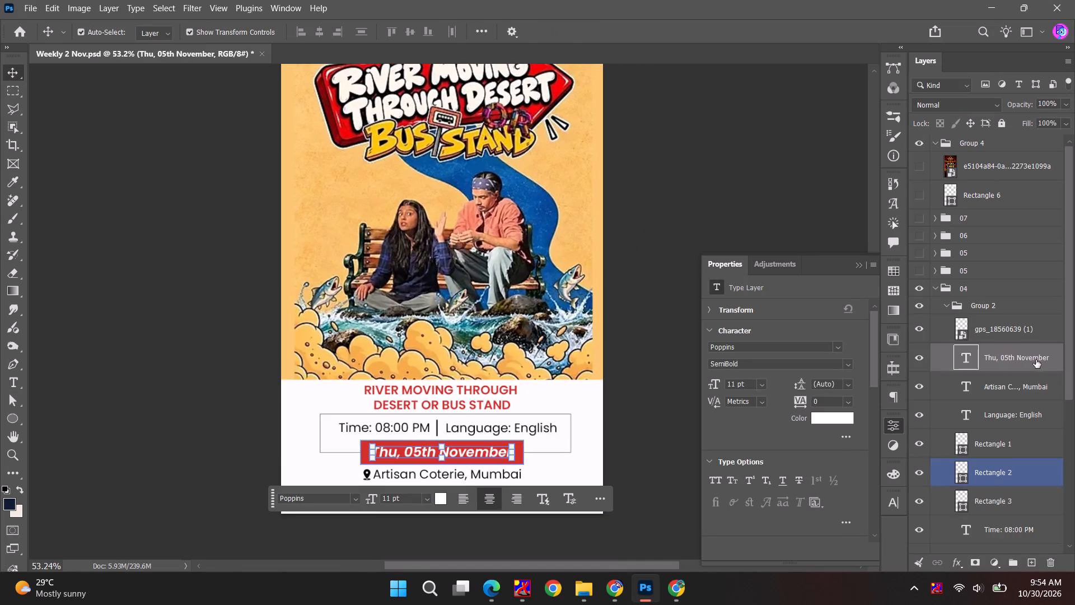
Duplicate the PREM KARAV PAN JAPUN title from the Tue, 27th October poster group into group 04 above Group 2, leaving the source group hidden.
click(922, 273)
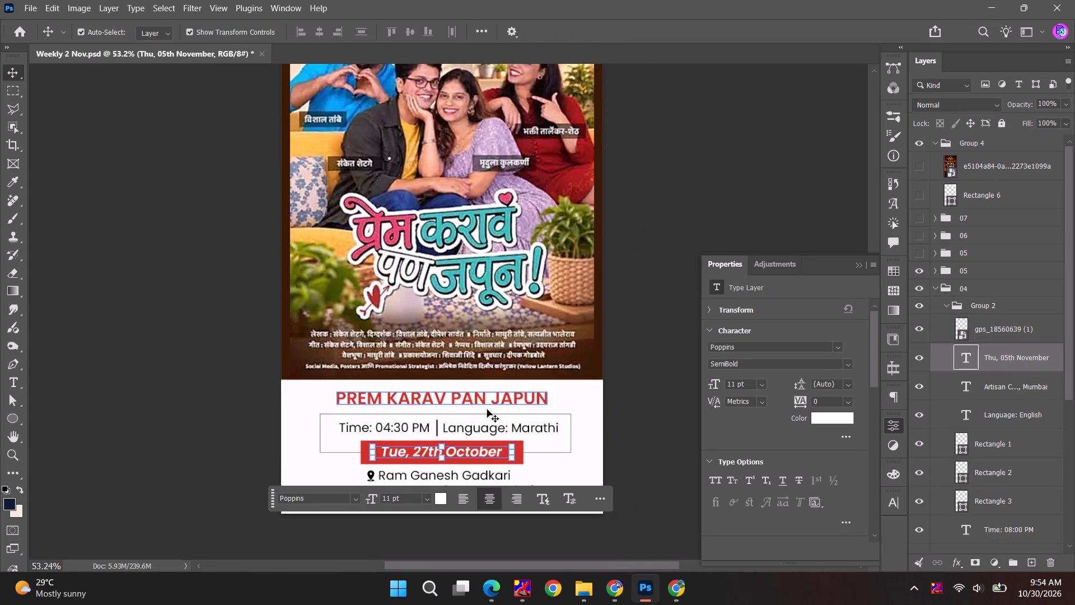
click(474, 398)
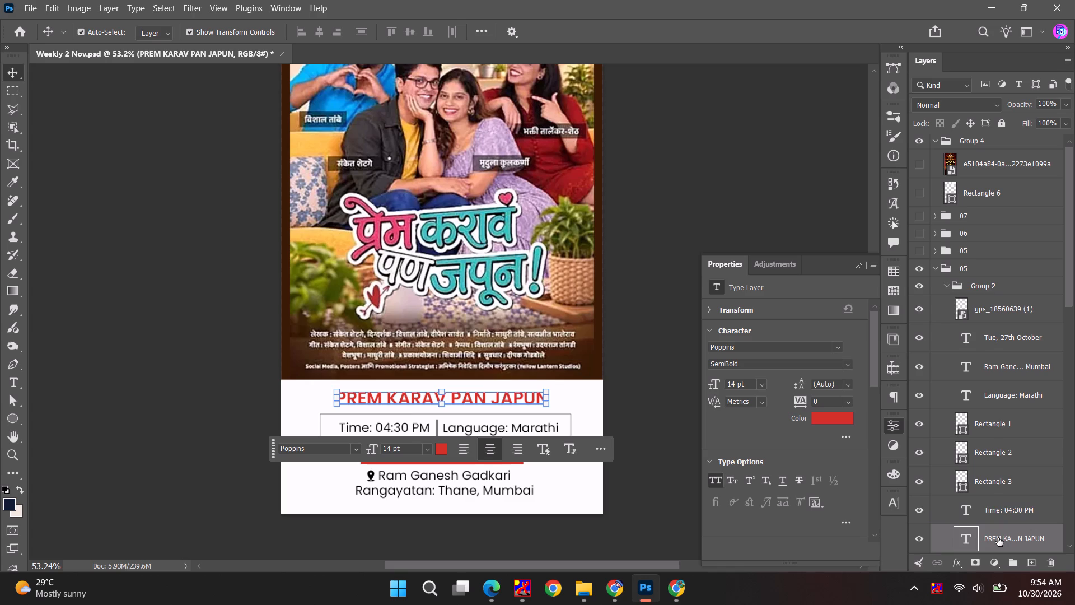
alt+drag(998, 538, 1011, 260)
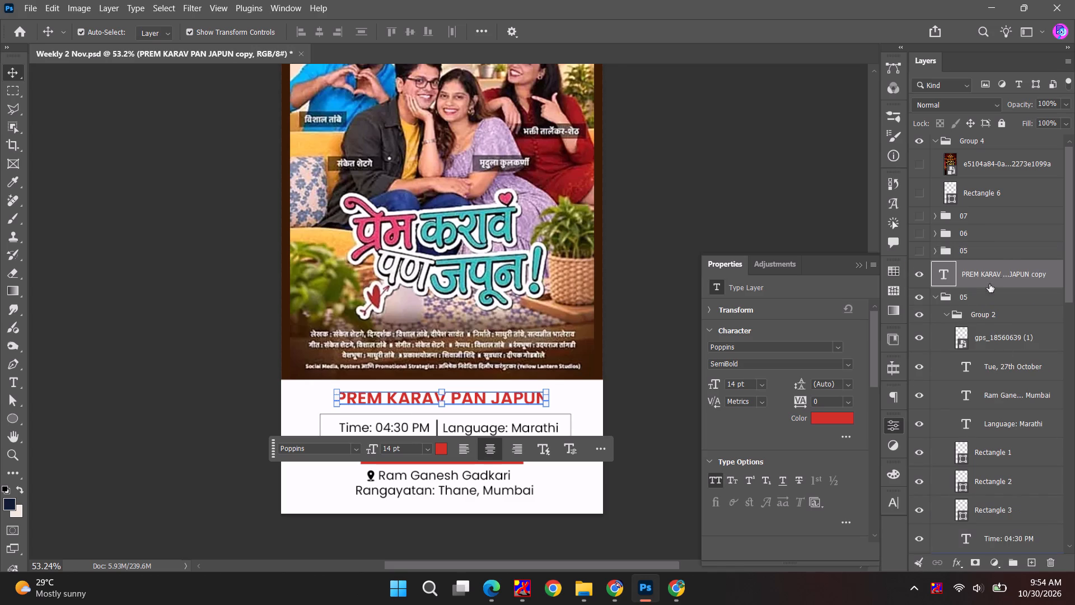
click(936, 297)
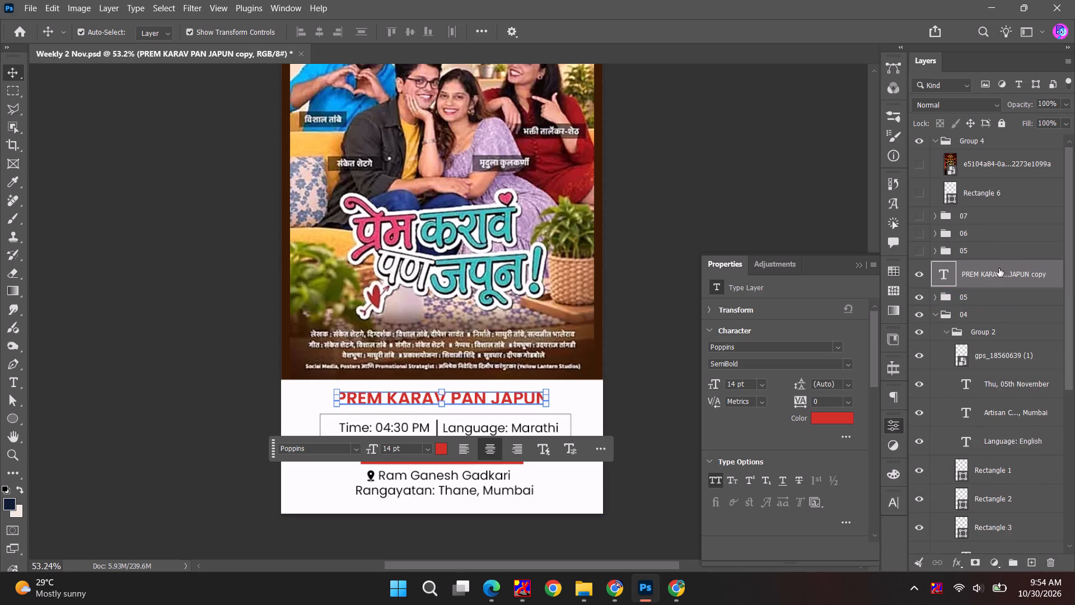
drag(999, 268, 990, 338)
click(995, 331)
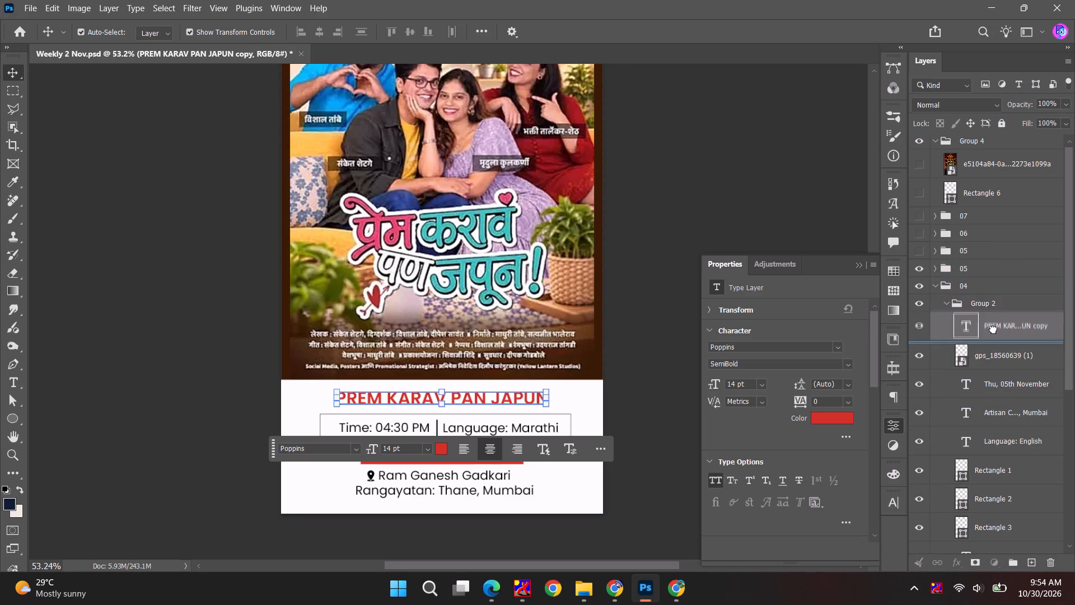
drag(993, 329, 987, 292)
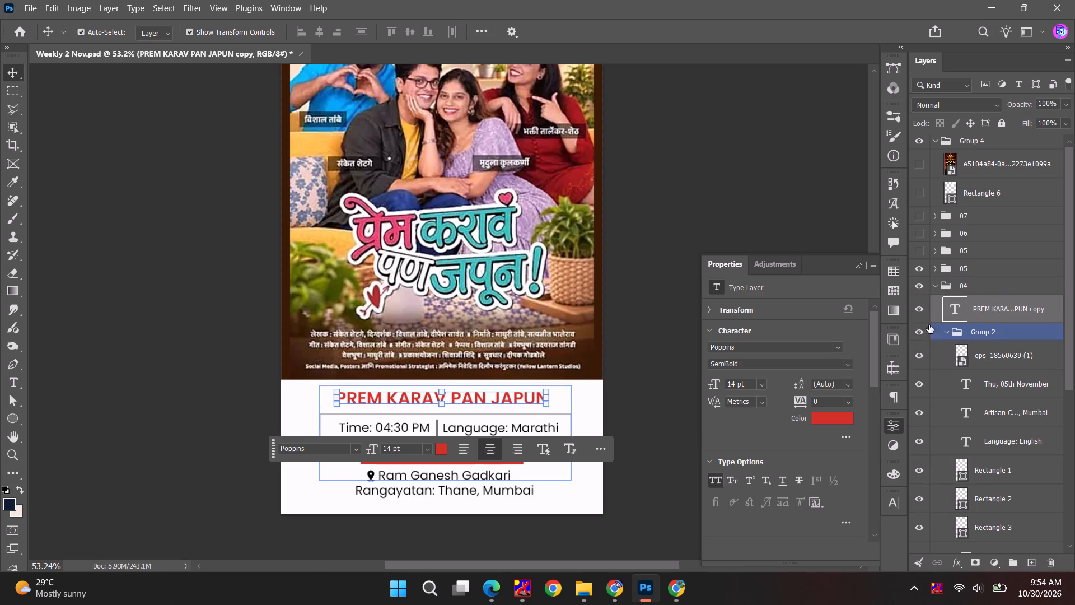
click(918, 271)
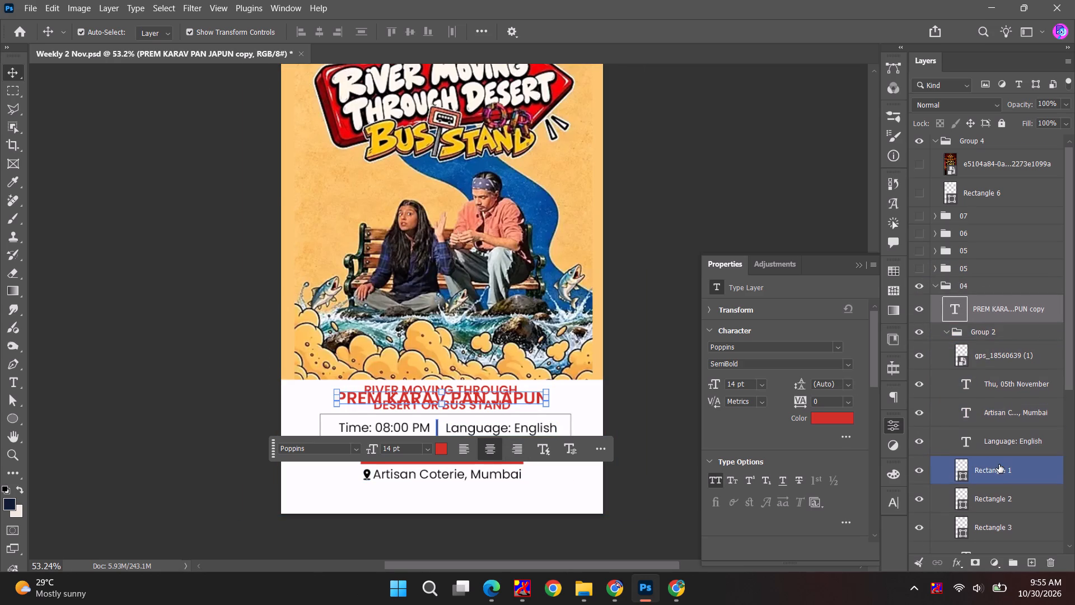
Delete the RIVER MOVING THROUGH DESERT OR BUS STAND title text layer from group 04.
scroll(999, 464, down, 4)
click(999, 519)
key(BackSpace)
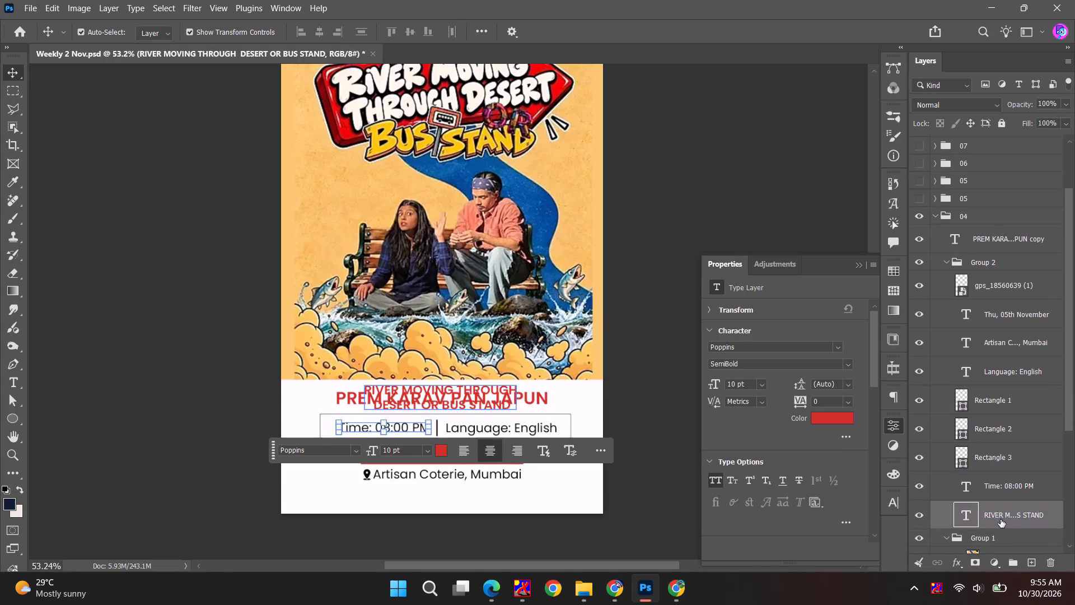
Replace the copied title's text in group 04 with LAGNA PANCHAMI, copied from the Weekly Play sheet.
double_click(499, 400)
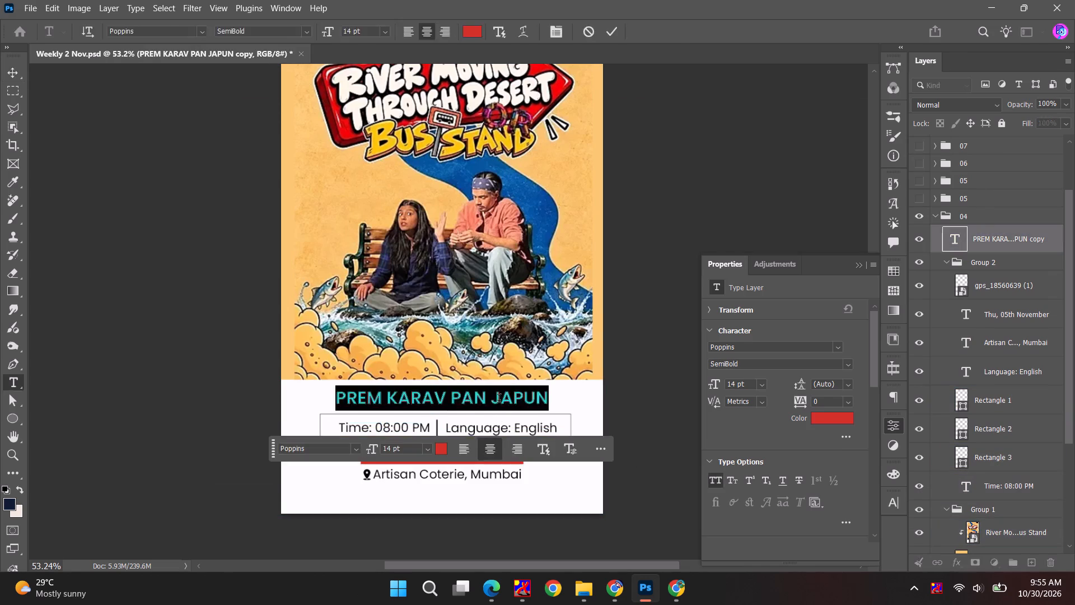
key(alt+Tab)
click(490, 301)
key(ctrl+c)
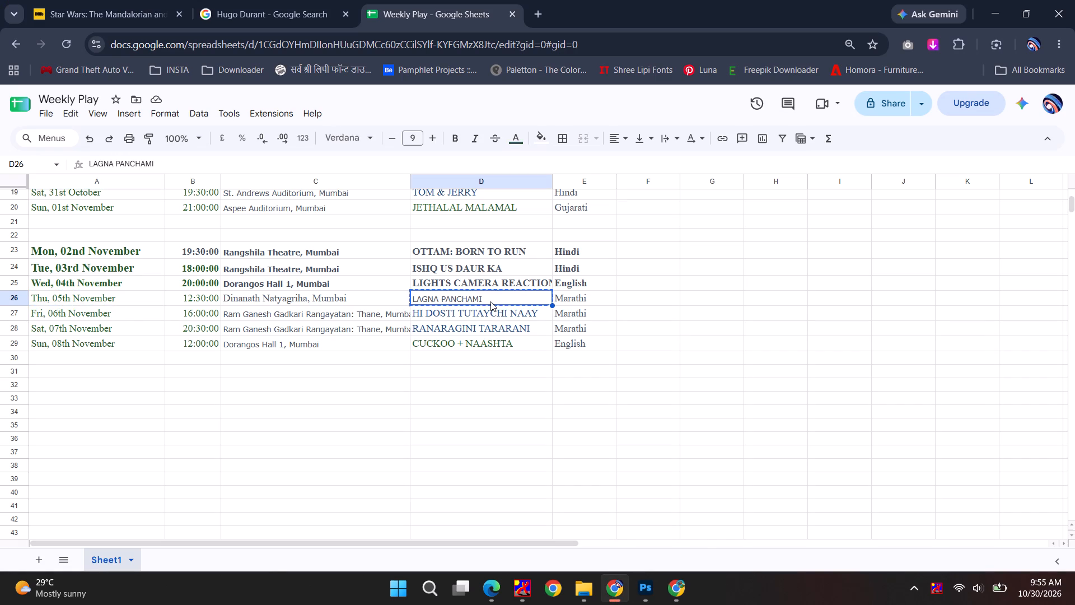
key(alt+Tab)
key(ctrl+v)
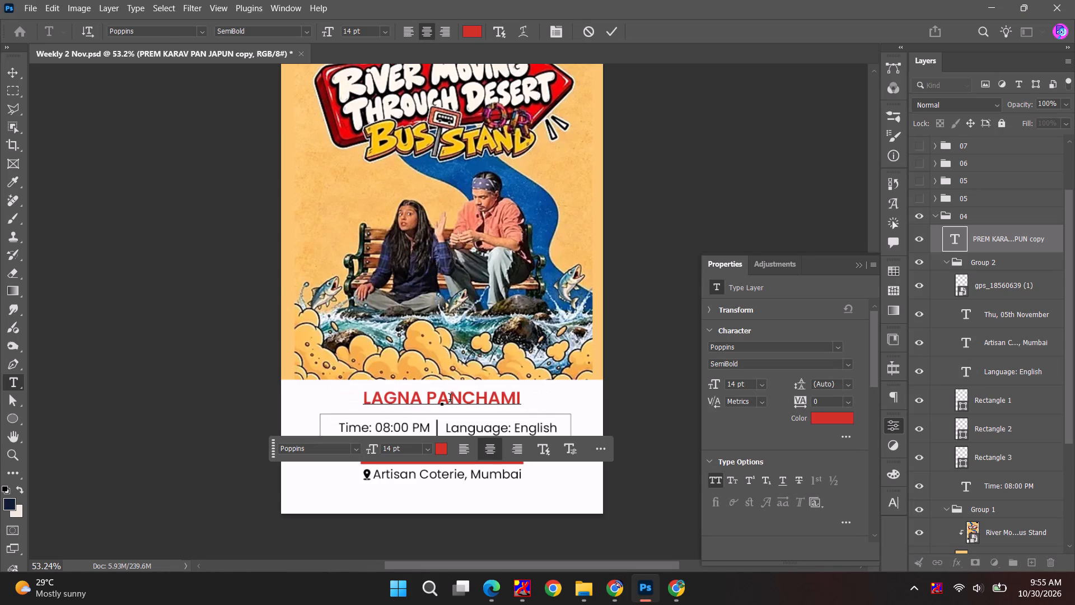
key(Escape)
Set the time on the group 04 poster to 12:30 PM, checking it against the Weekly Play sheet.
key(alt+Tab)
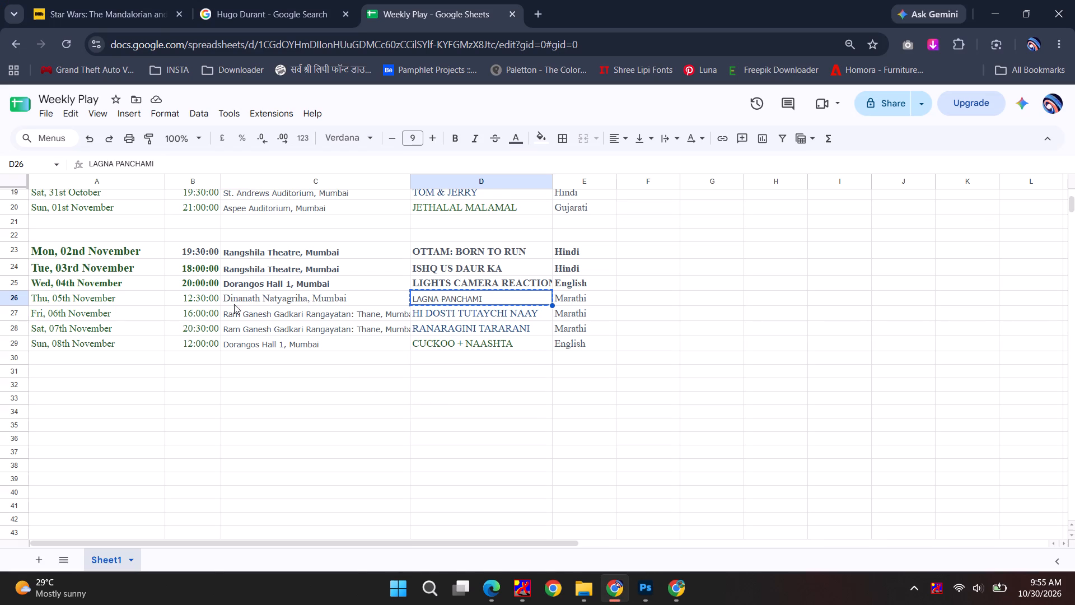
key(alt+Tab)
click(390, 425)
key(alt+Tab)
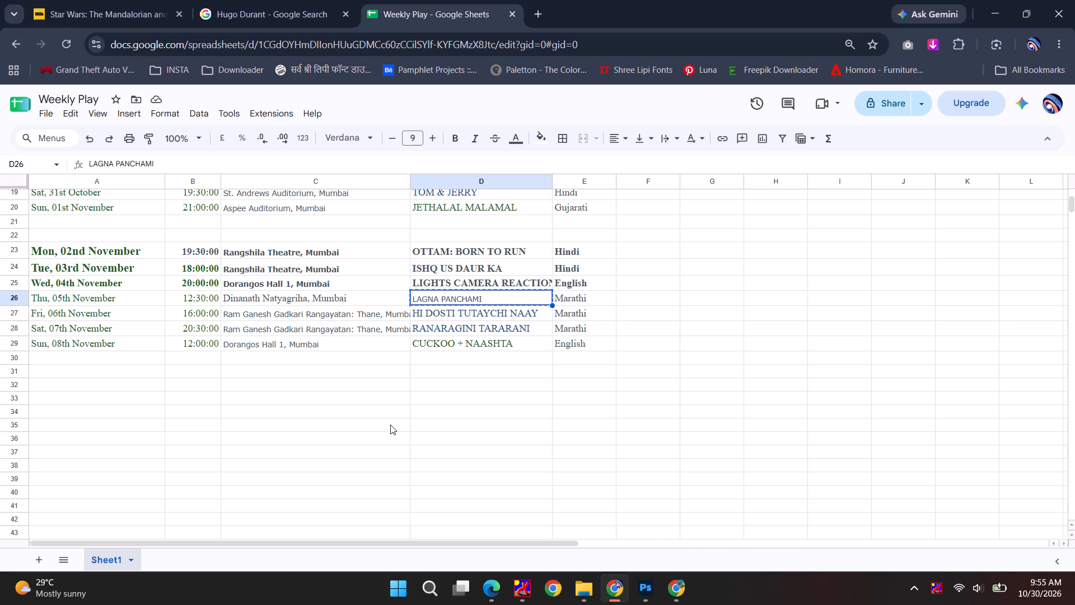
key(alt+Tab)
double_click(392, 431)
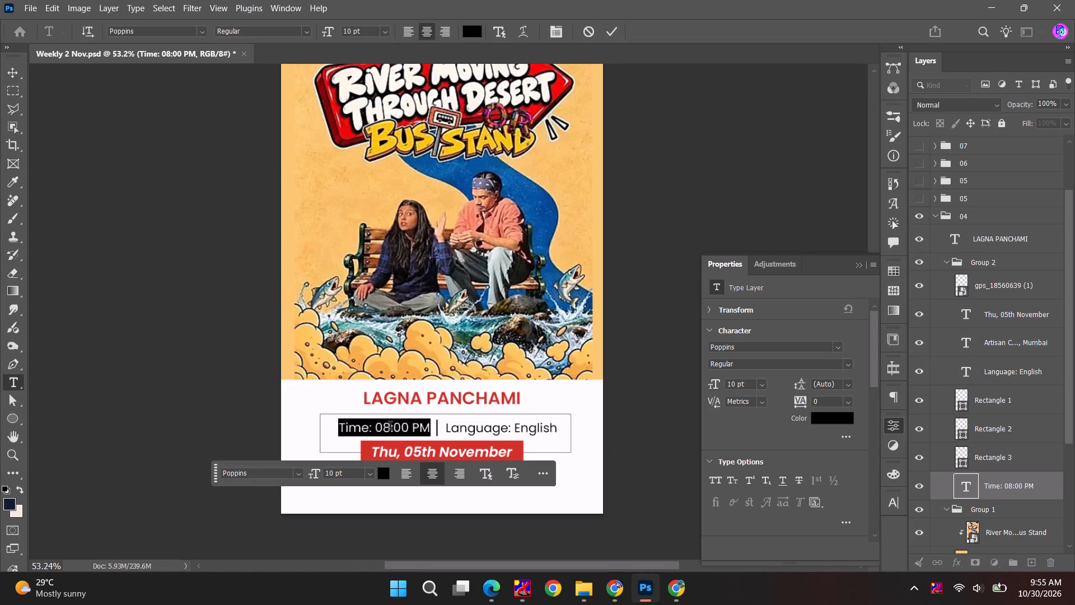
drag(406, 426, 378, 438)
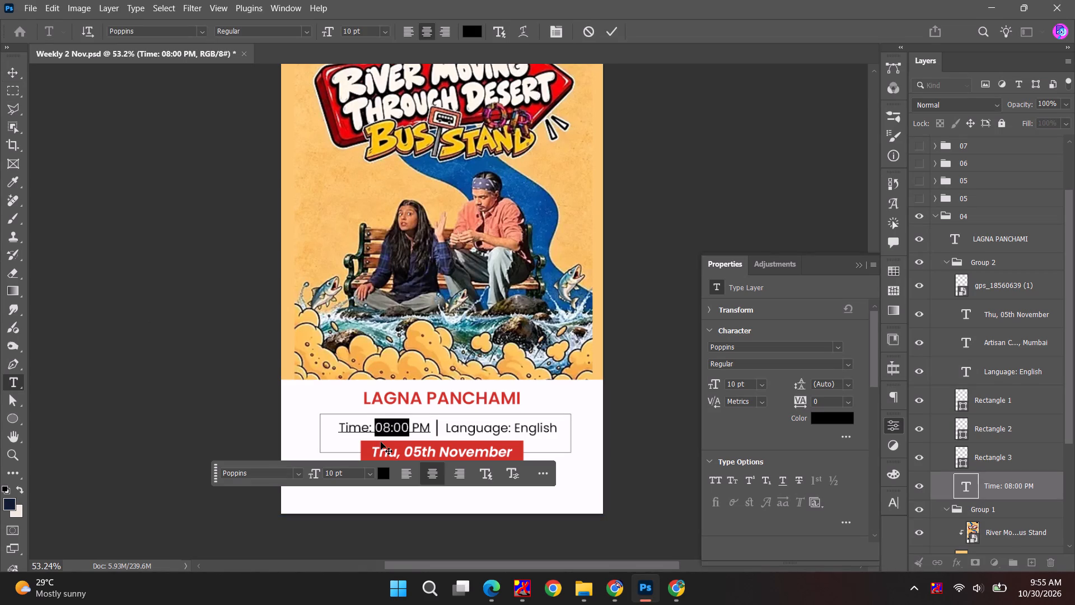
text(12:30)
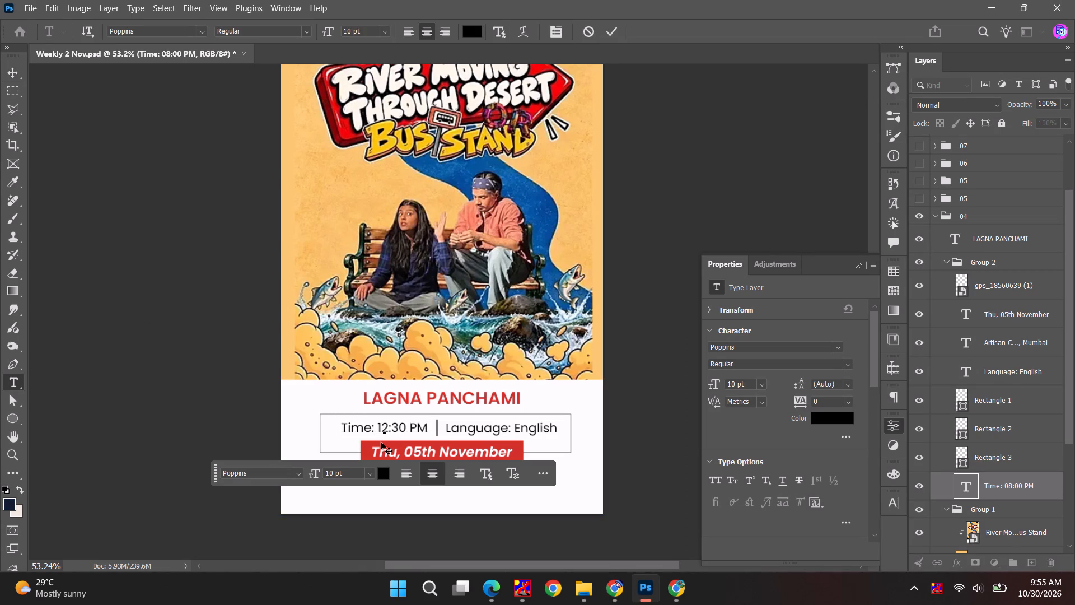
key(alt+Tab)
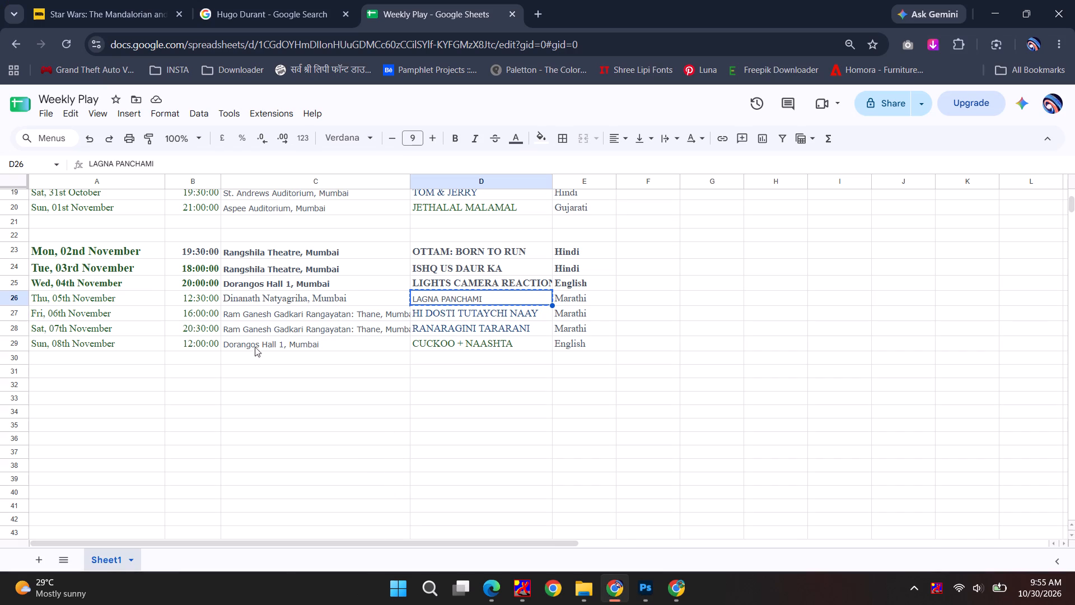
key(alt+Tab)
Replace the venue text on the group 04 poster with Dinanath Natyagriha, Mumbai, copied from the Weekly Play sheet.
key(alt+Tab)
click(310, 301)
key(ctrl+c)
key(alt+Tab)
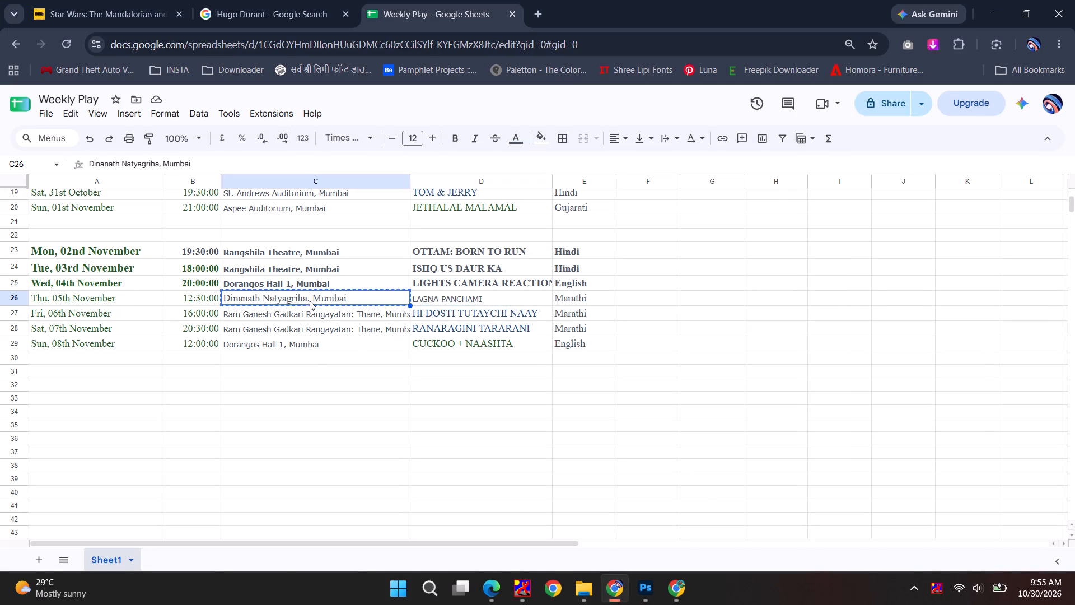
click(617, 406)
click(643, 482)
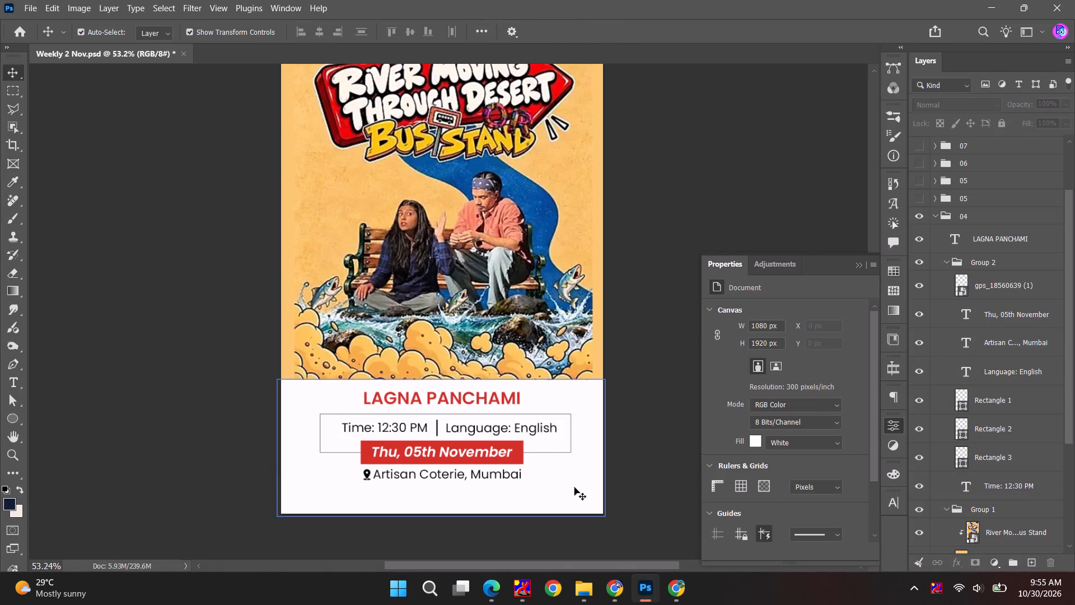
double_click(450, 471)
double_click(450, 471)
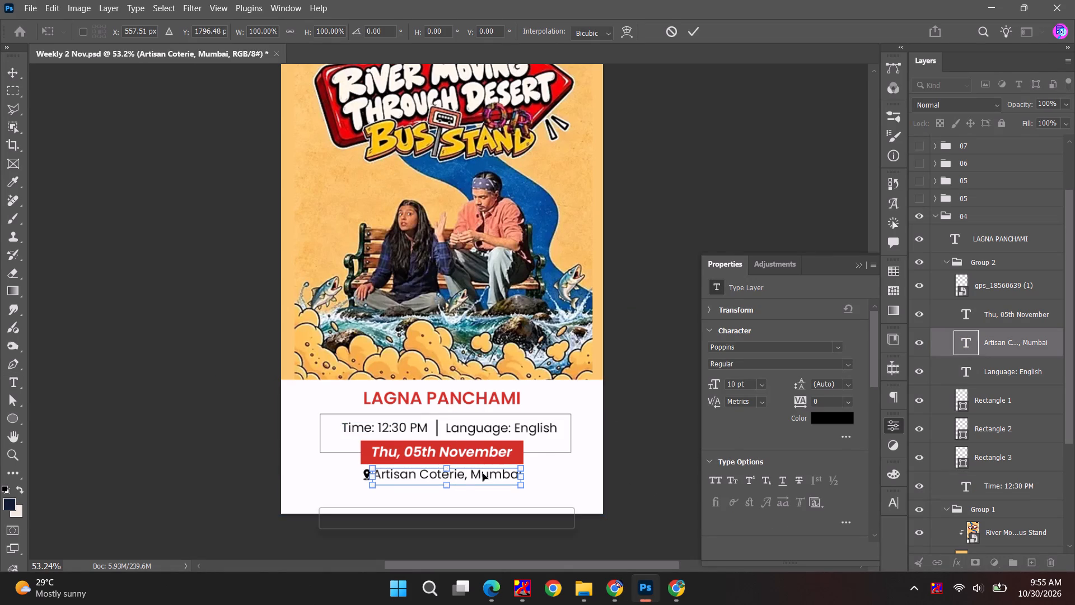
double_click(483, 473)
double_click(502, 474)
key(ctrl+v)
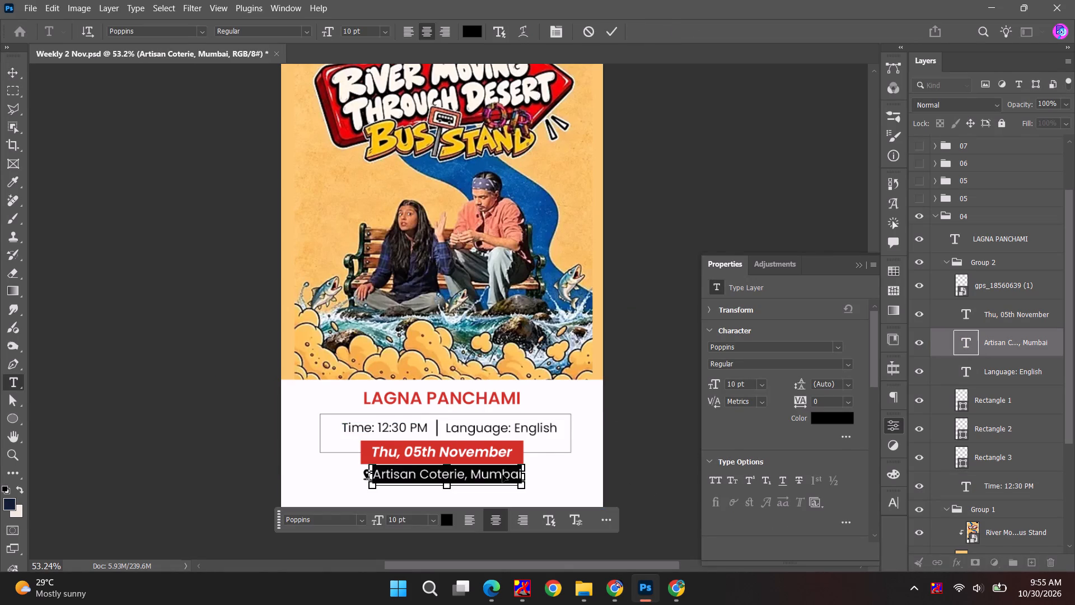
key(Escape)
key(alt+Tab)
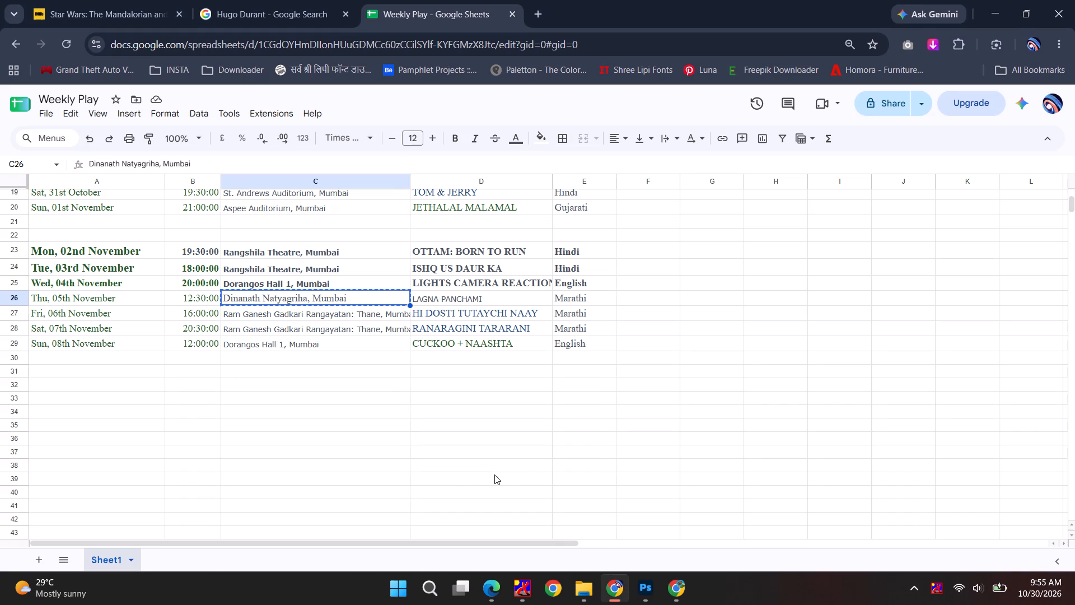
key(alt+Tab)
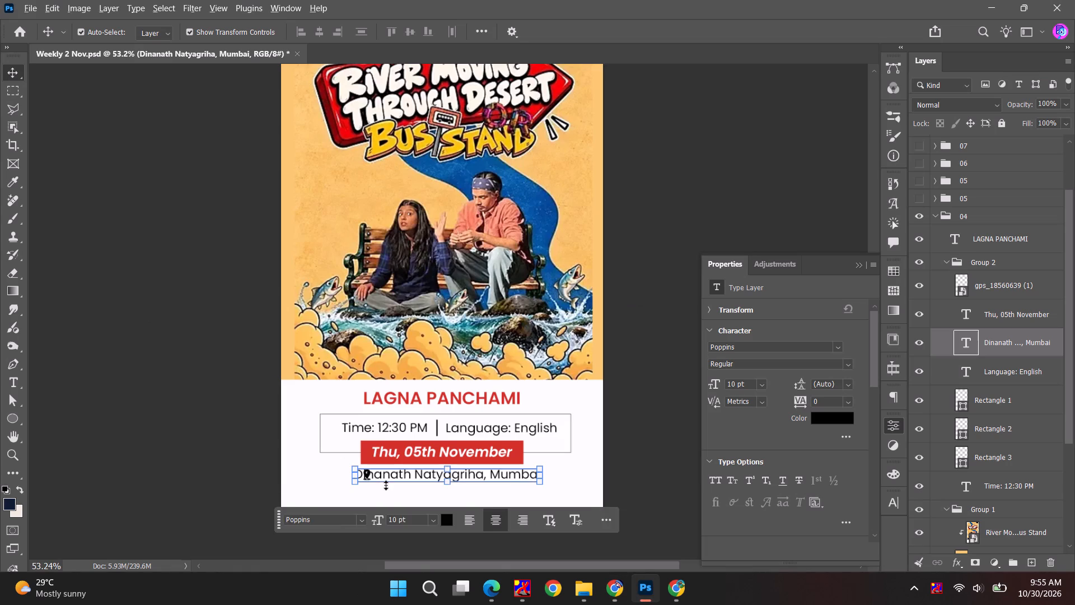
Break the venue text after Dinanath Natyagriha so that Mumbai sits on a second line.
alt+scroll(385, 485, up, 10)
double_click(571, 466)
click(674, 465)
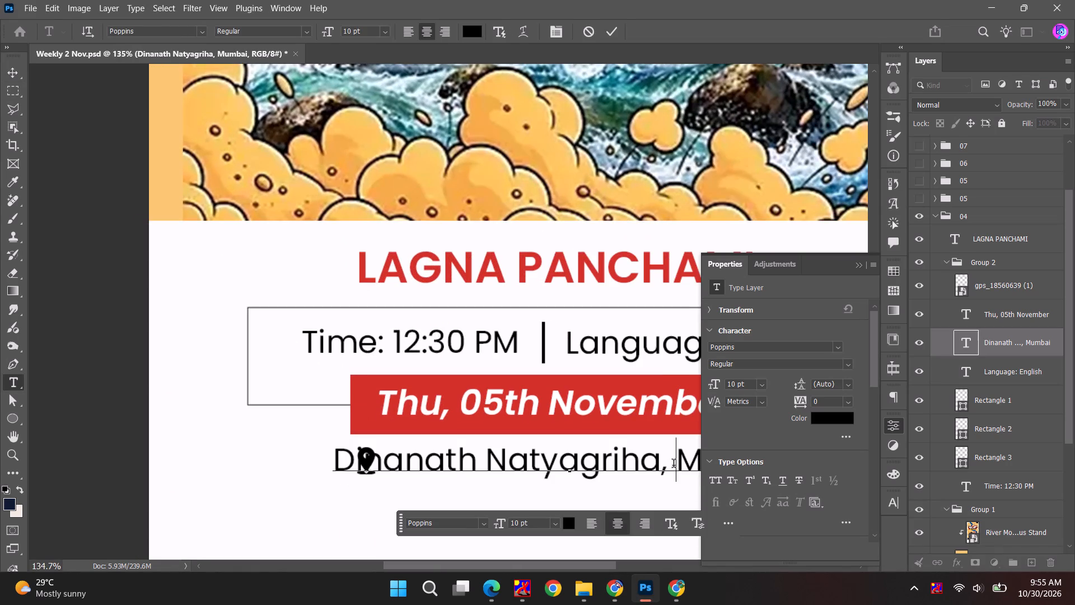
key(BackSpace)
key(Return)
key(Escape)
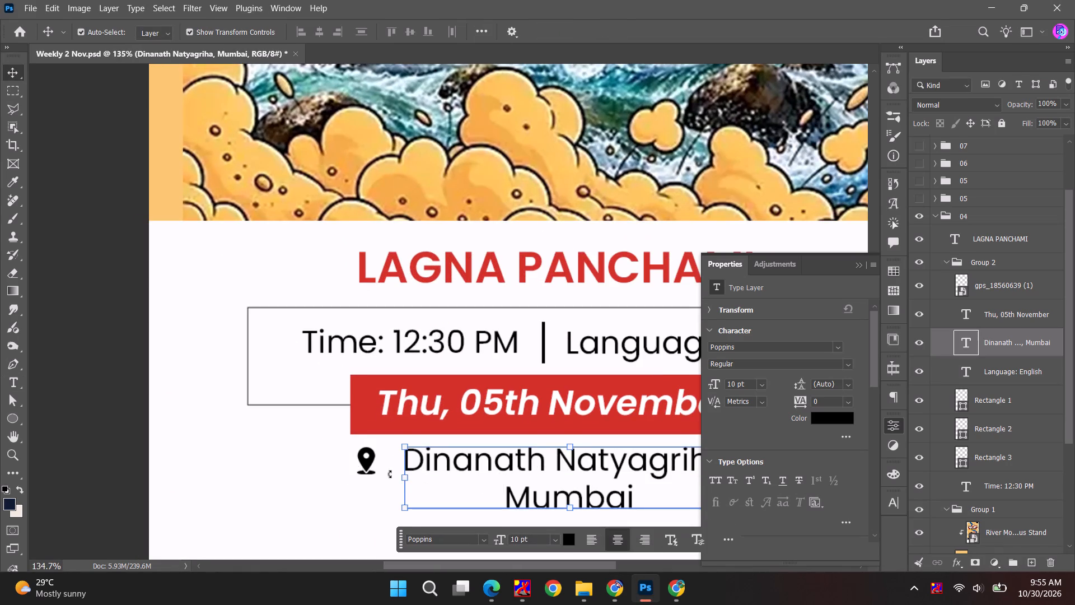
Move the location pin in group 04 closer to the start of the Dinanath Natyagriha venue text.
drag(367, 466, 384, 466)
Set the language on the group 04 poster to Marathi, checking it against the Weekly Play sheet.
key(alt+Tab)
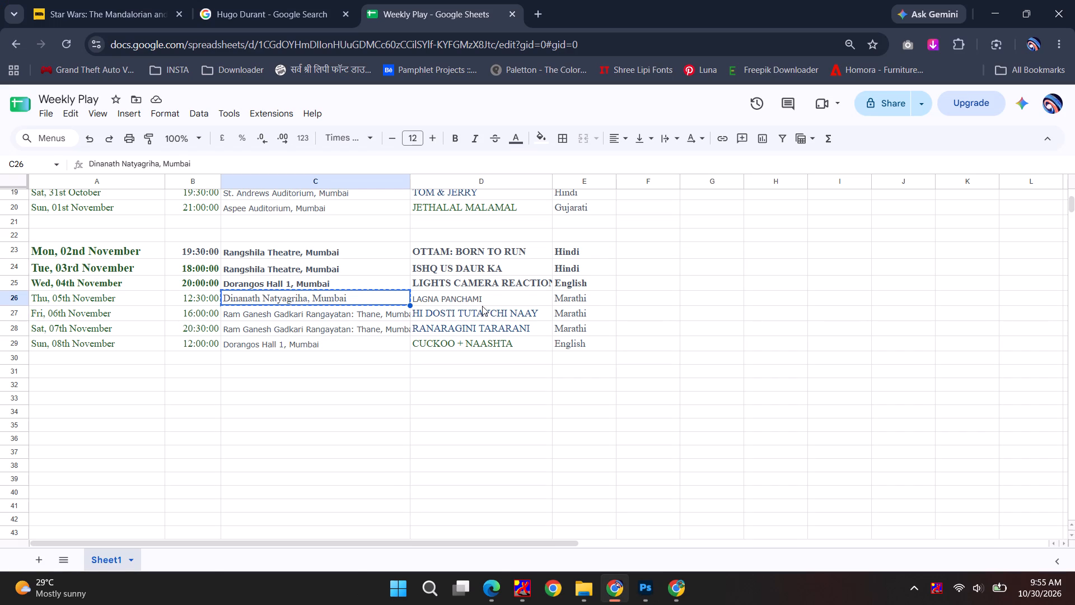
click(564, 300)
alt+scroll(494, 371, down, 6)
key(alt+Tab)
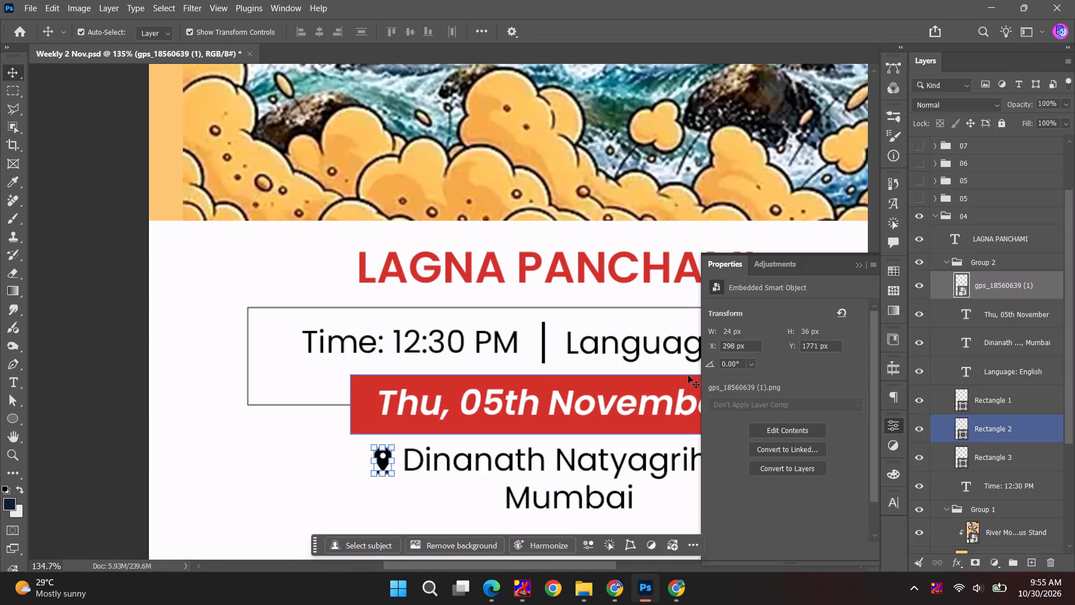
click(858, 264)
alt+scroll(787, 343, down, 6)
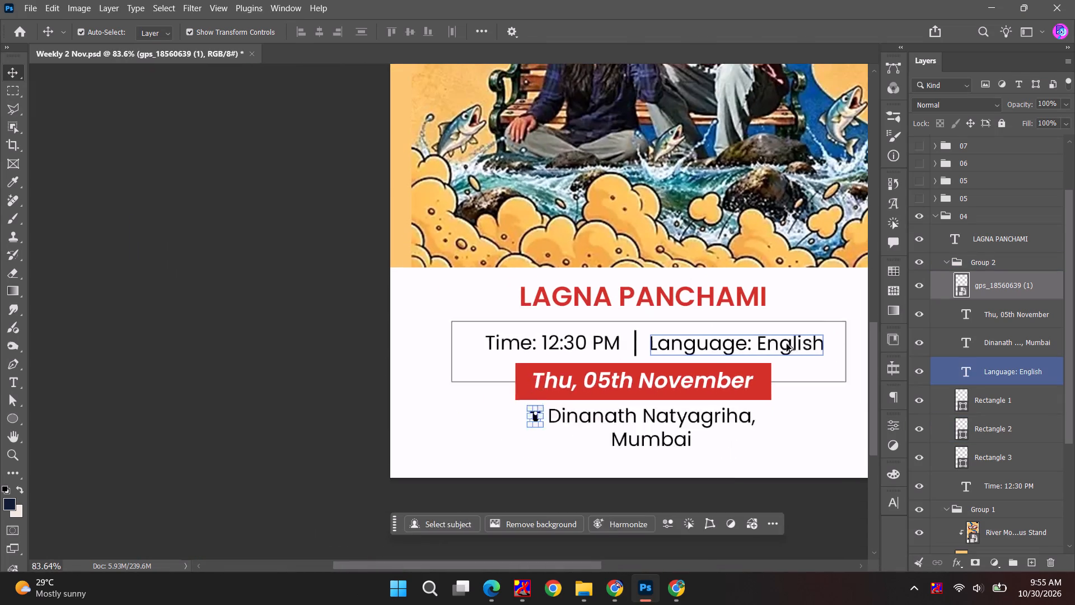
double_click(786, 344)
drag(761, 347, 913, 347)
text(Marathi)
key(Escape)
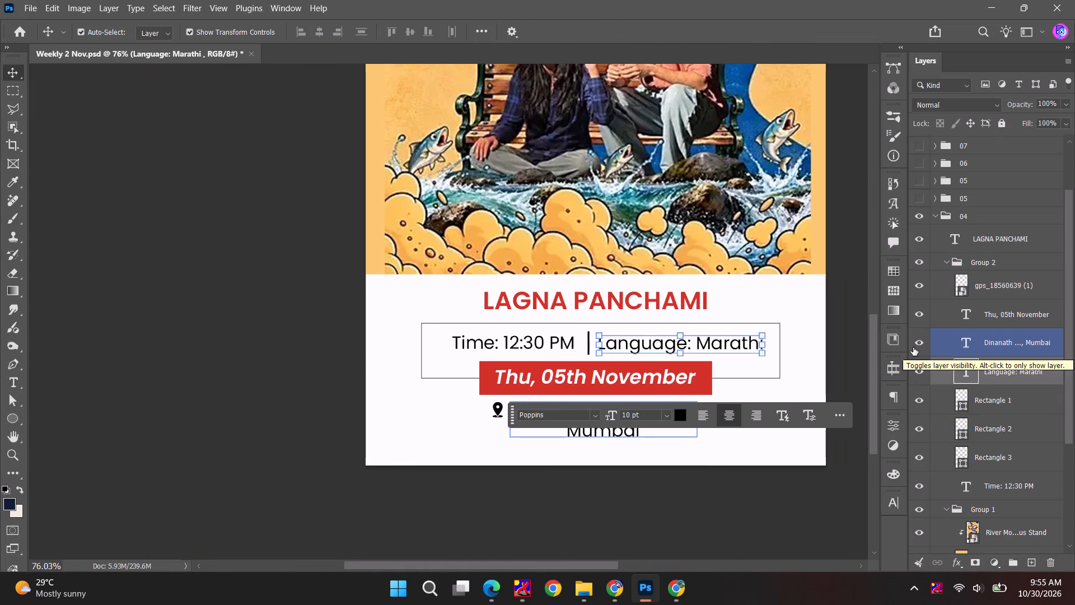
Place the Lagna Panchami image from the weekly plays 2 Nov folder into the Photoshop poster and shift it up to the poster's top edge.
alt+scroll(545, 393, down, 5)
click(165, 274)
alt+scroll(171, 278, down, 6)
key(space)
drag(239, 243, 223, 328)
key(alt+Tab)
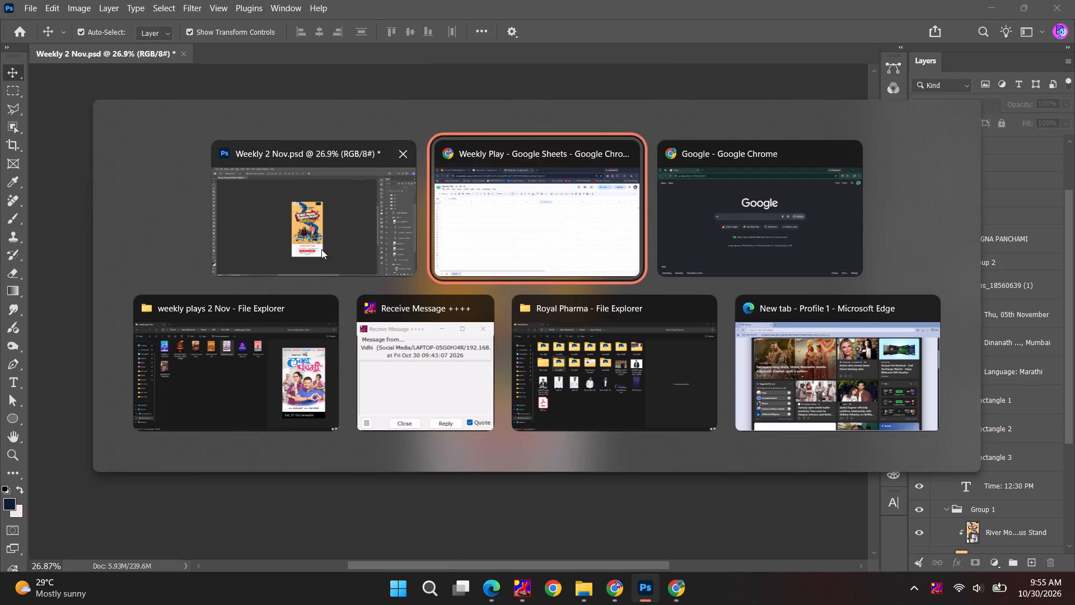
alt+click(212, 379)
drag(504, 149, 497, 214)
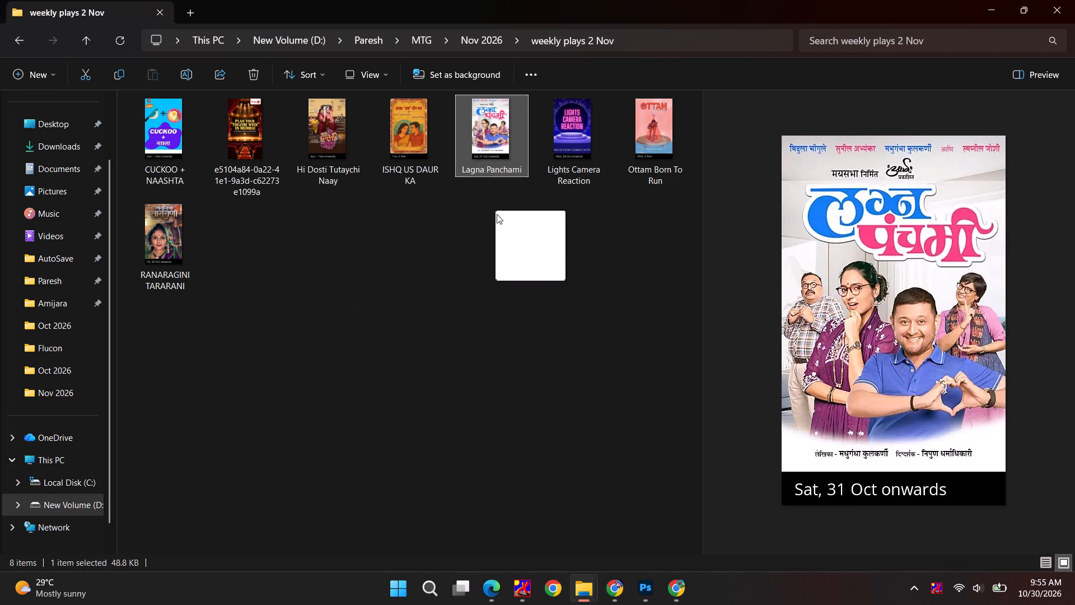
drag(497, 214, 494, 281)
key(alt+Tab)
drag(499, 285, 499, 279)
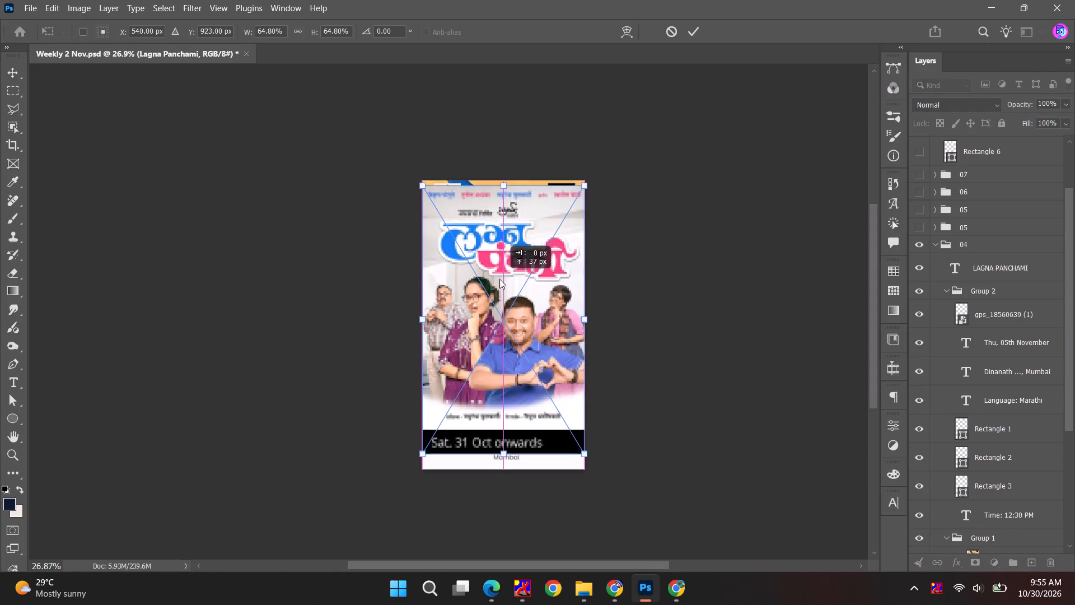
drag(499, 279, 499, 274)
click(698, 26)
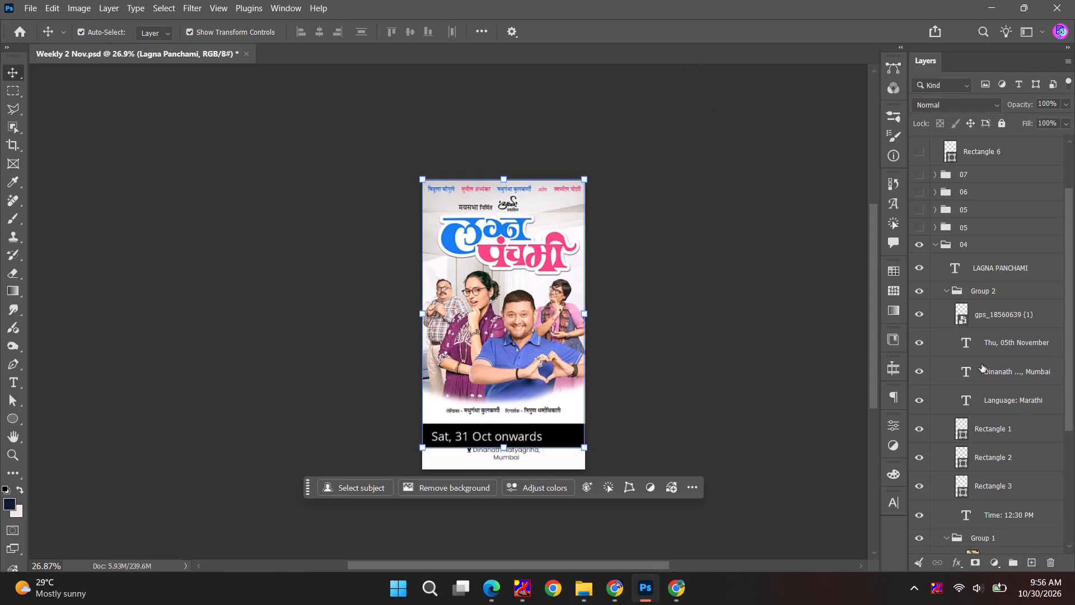
Move the Lagna Panchami layer into Group 1 of group 04, clipped to Rectangle 4 beneath the River Moving artwork.
scroll(1027, 487, down, 10)
scroll(1019, 488, up, 16)
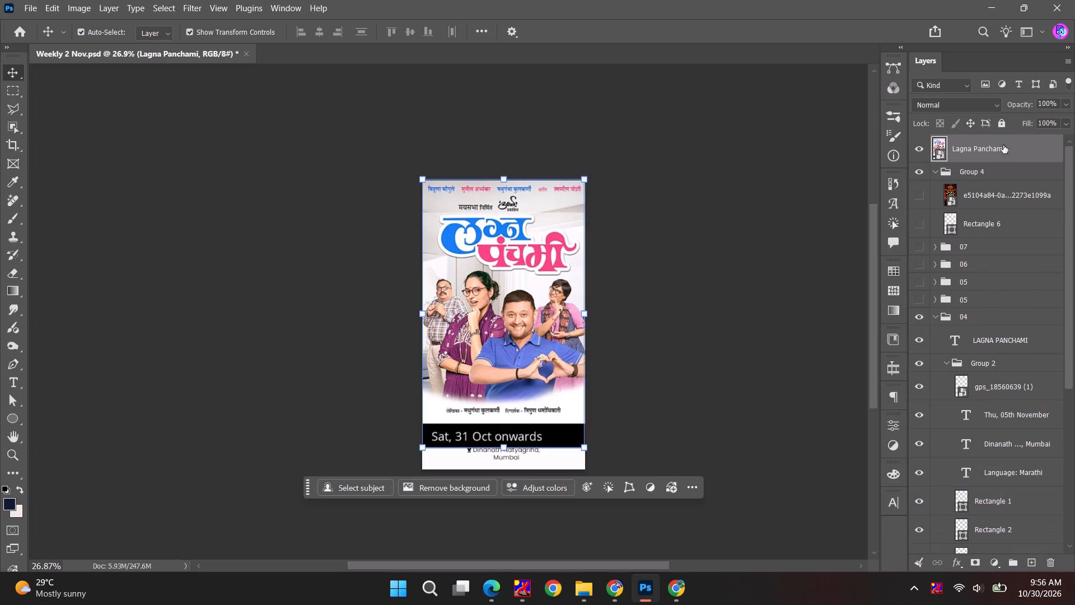
drag(1003, 144, 1013, 506)
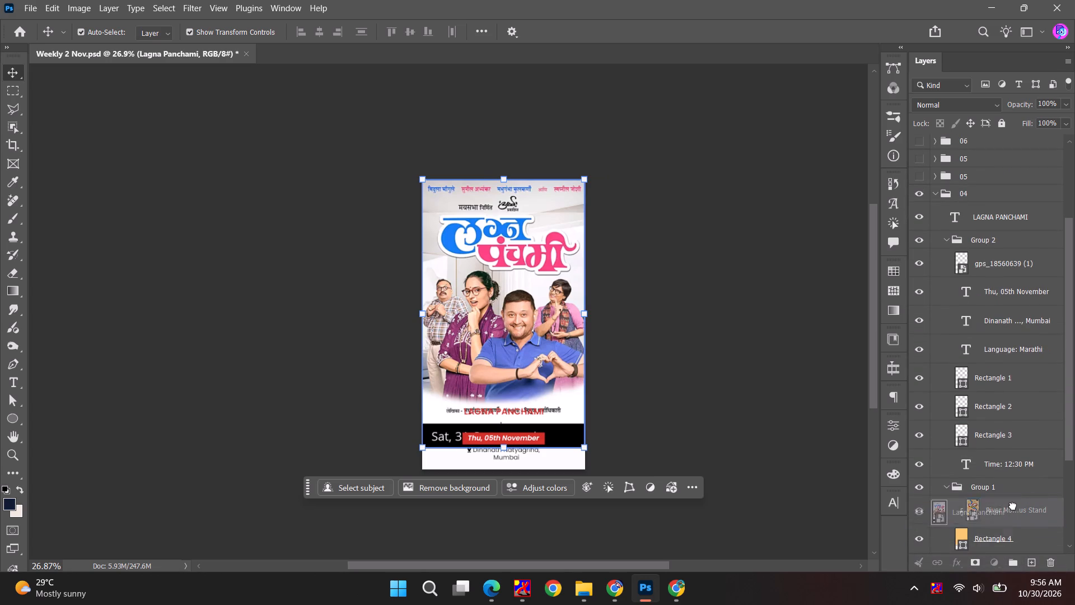
drag(1013, 506, 1011, 519)
Delete the old River Moving Through Desert or Bus Stand artwork layer from Group 1.
click(1006, 481)
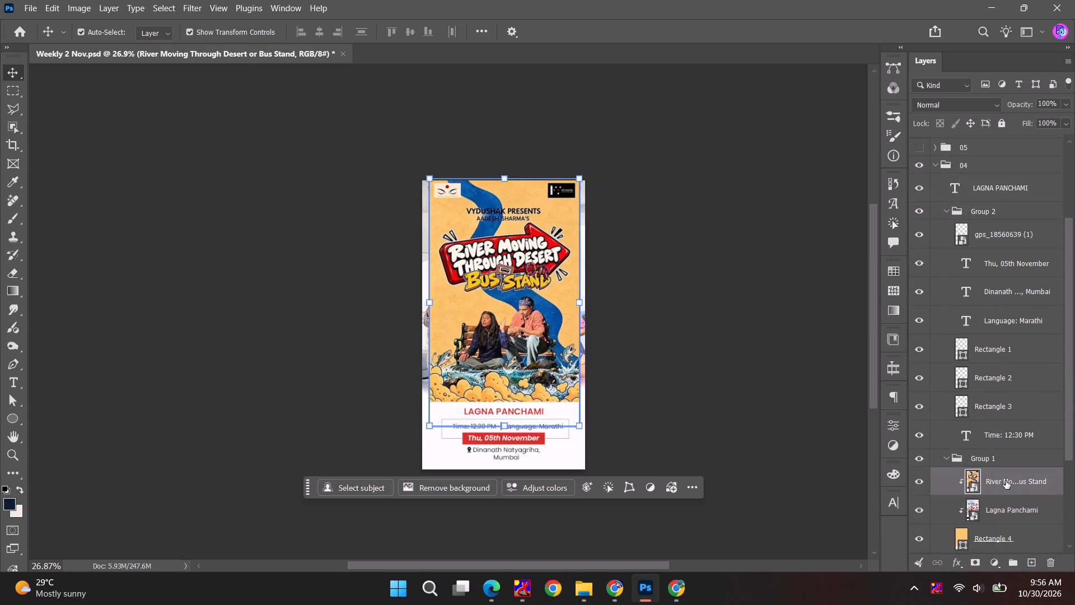
key(BackSpace)
click(644, 371)
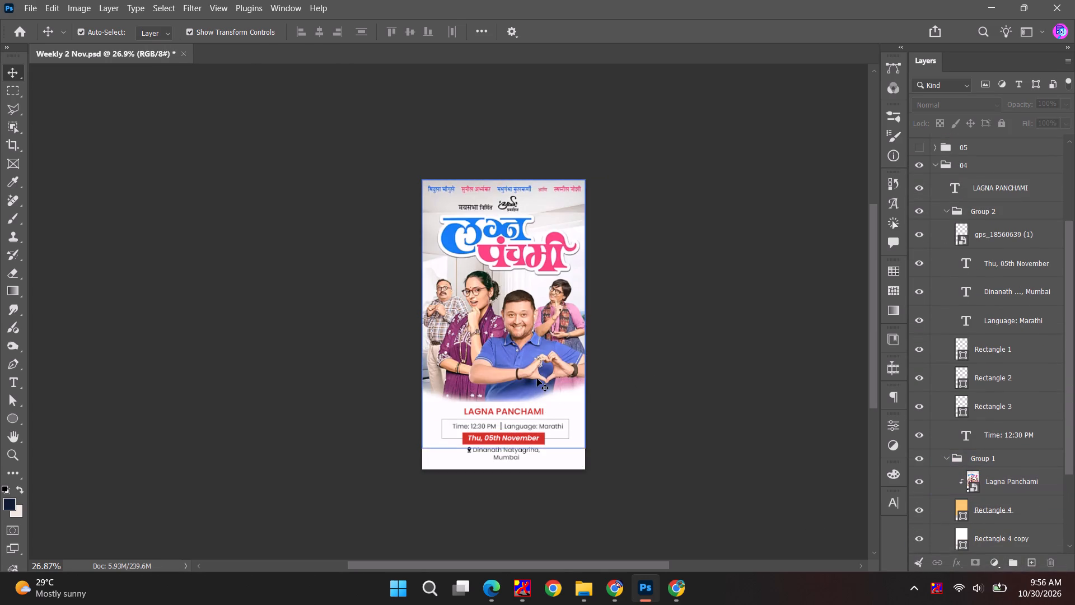
Reposition the Lagna Panchami artwork and scale it to about 60%, with its top edge at the poster's top.
alt+scroll(537, 379, up, 2)
drag(542, 374, 543, 342)
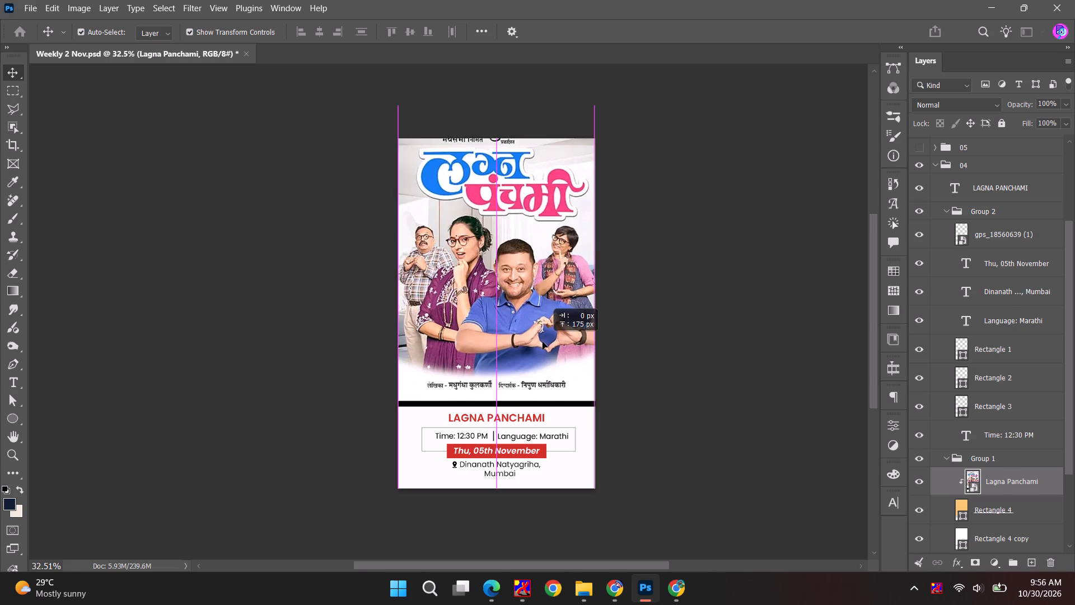
drag(543, 342, 543, 352)
shift+drag(496, 114, 496, 137)
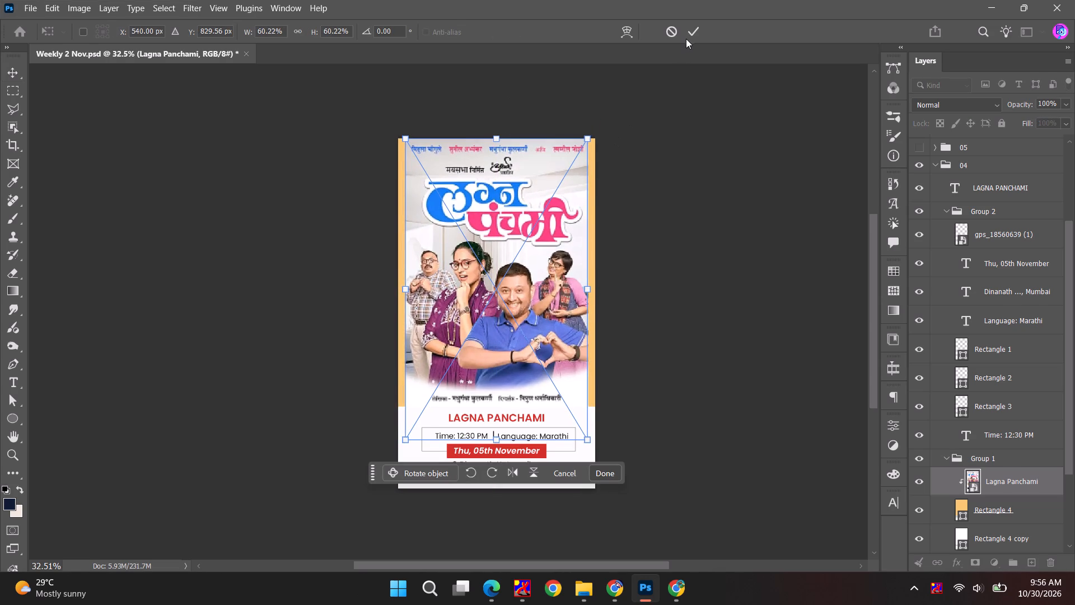
click(689, 34)
click(676, 213)
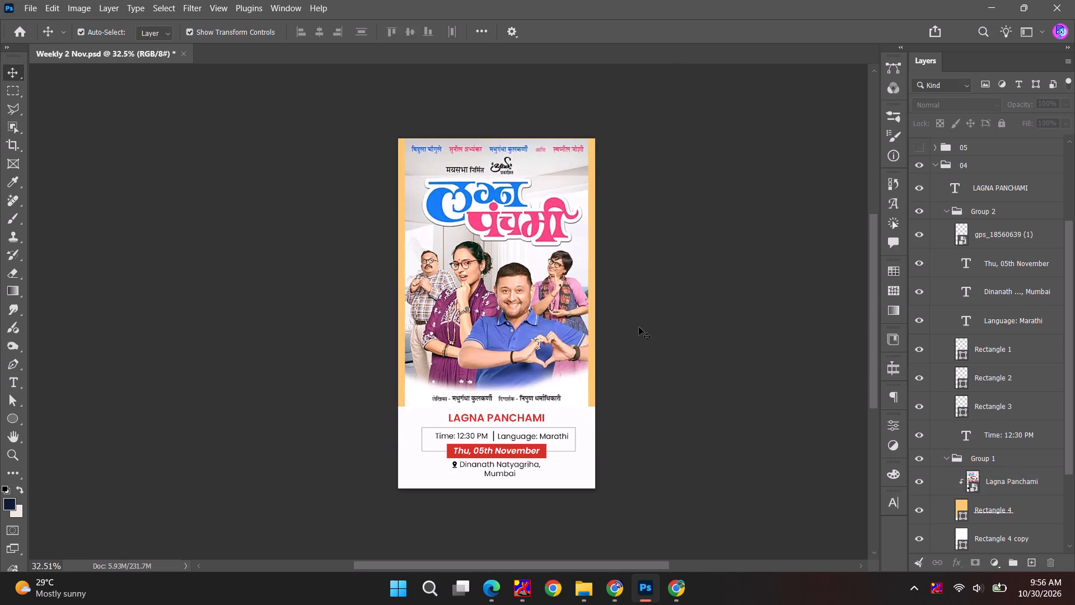
Recolour Rectangle 4 behind the artwork to light grey dfe1de, sampled from the Lagna Panchami image.
triple_click(956, 507)
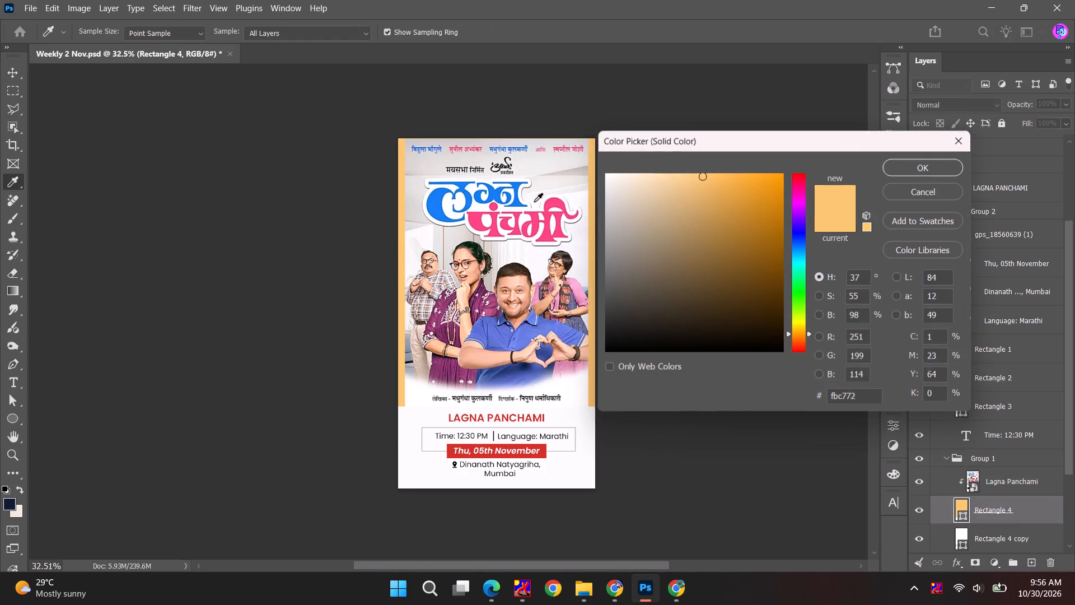
click(577, 259)
click(583, 175)
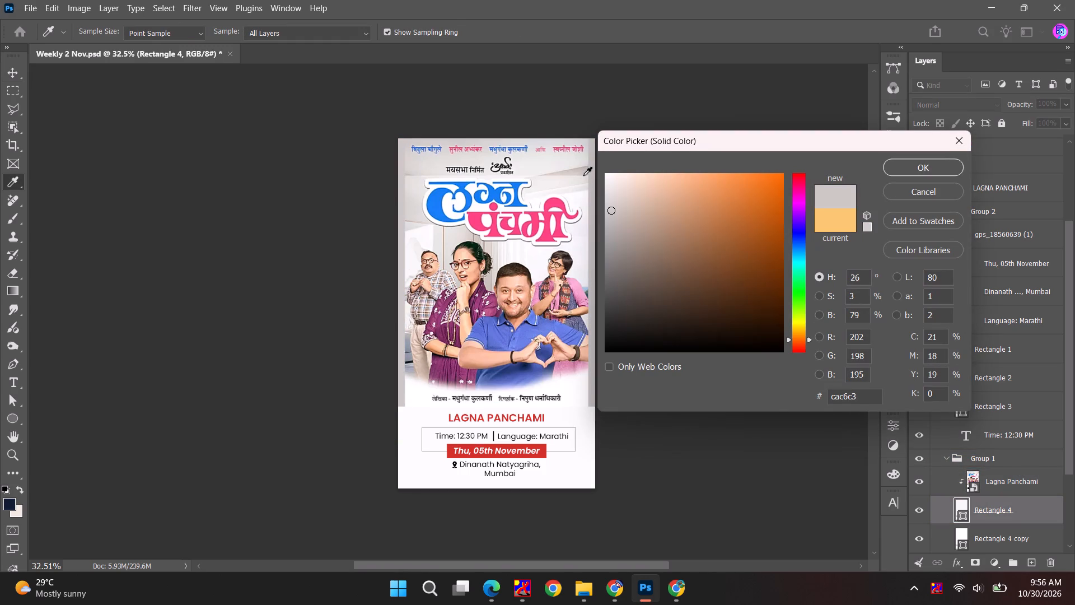
click(584, 190)
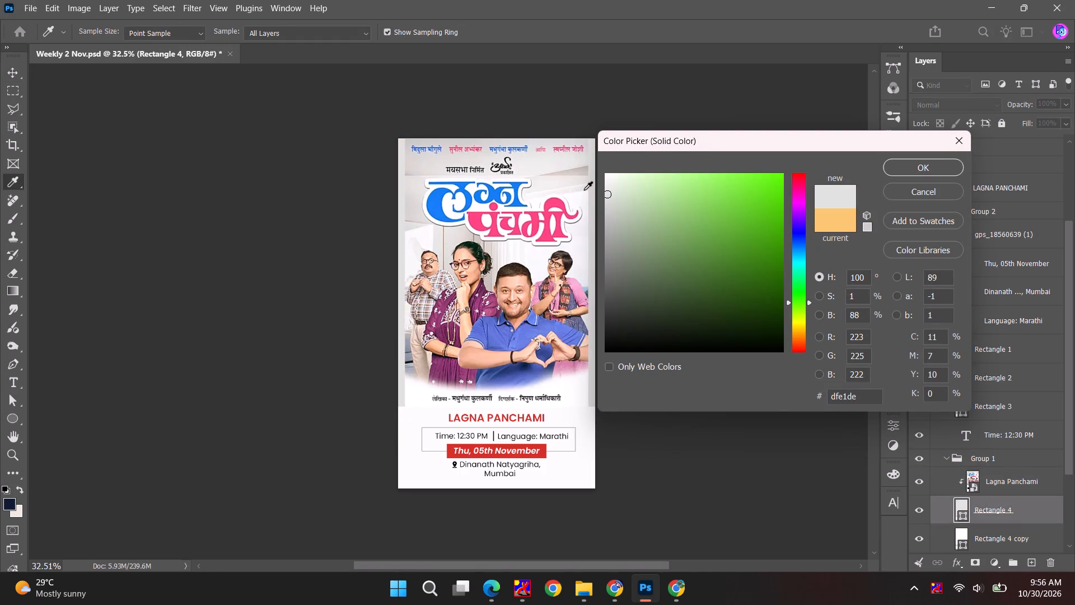
click(933, 166)
click(663, 106)
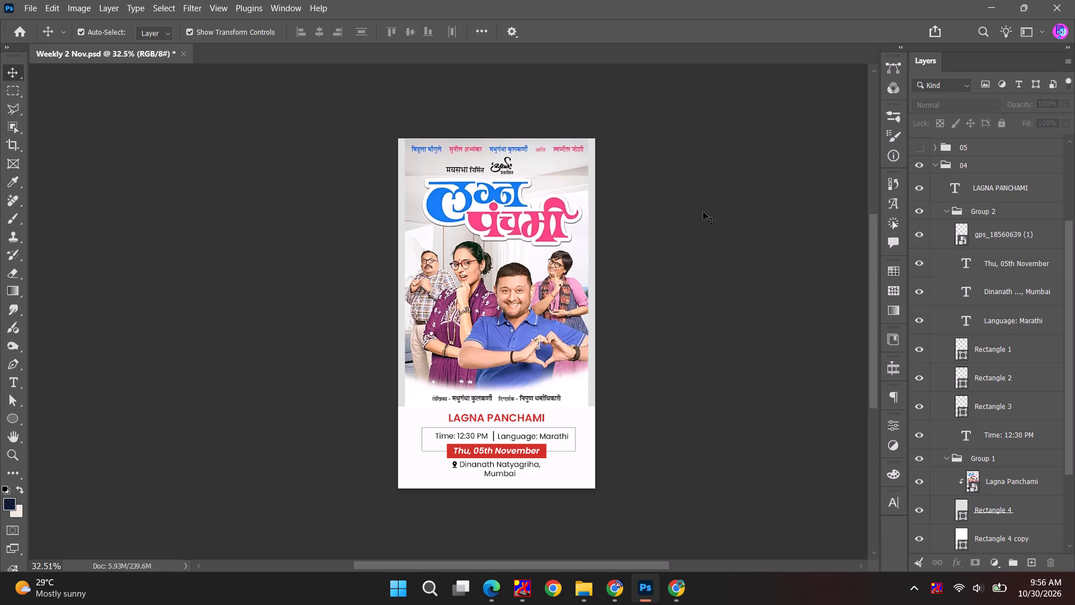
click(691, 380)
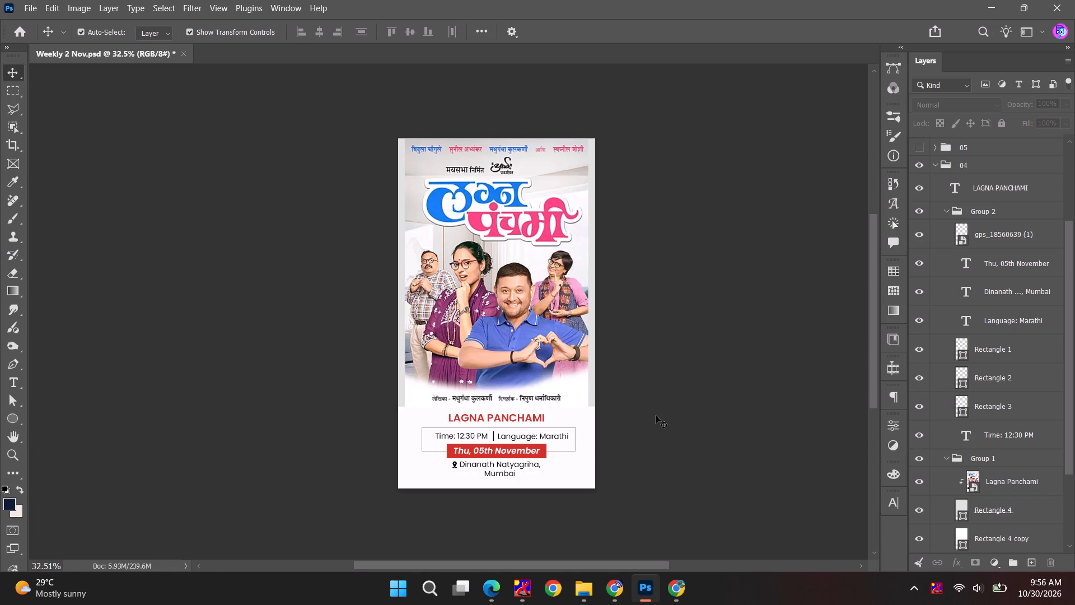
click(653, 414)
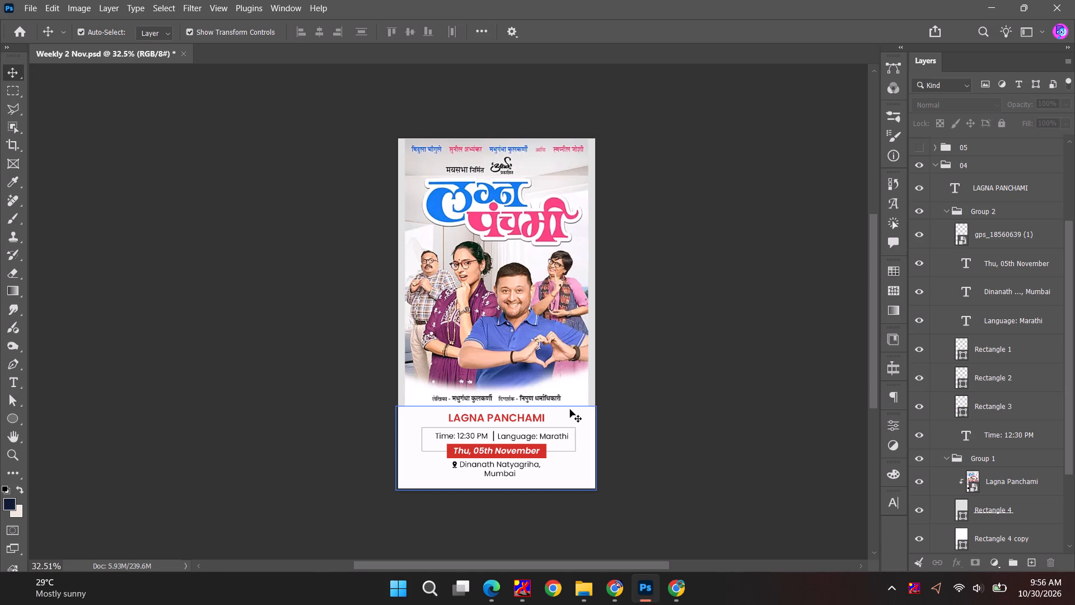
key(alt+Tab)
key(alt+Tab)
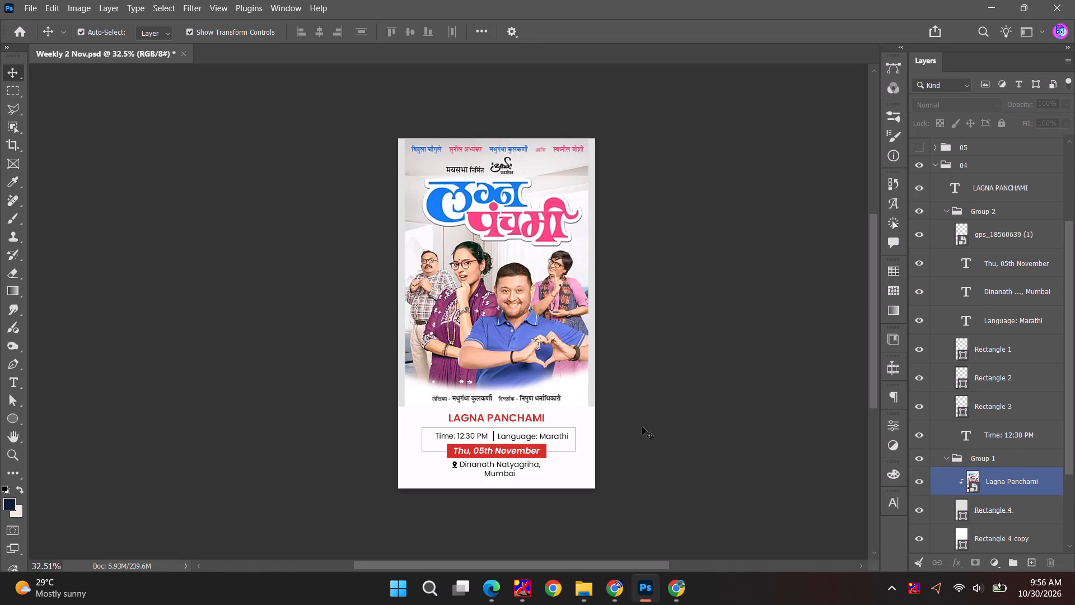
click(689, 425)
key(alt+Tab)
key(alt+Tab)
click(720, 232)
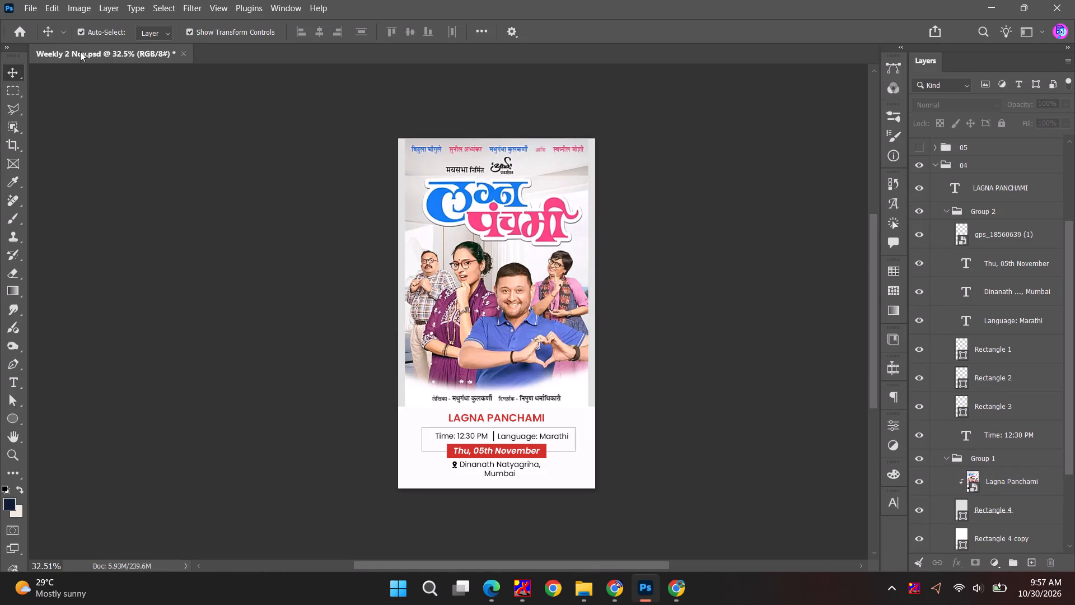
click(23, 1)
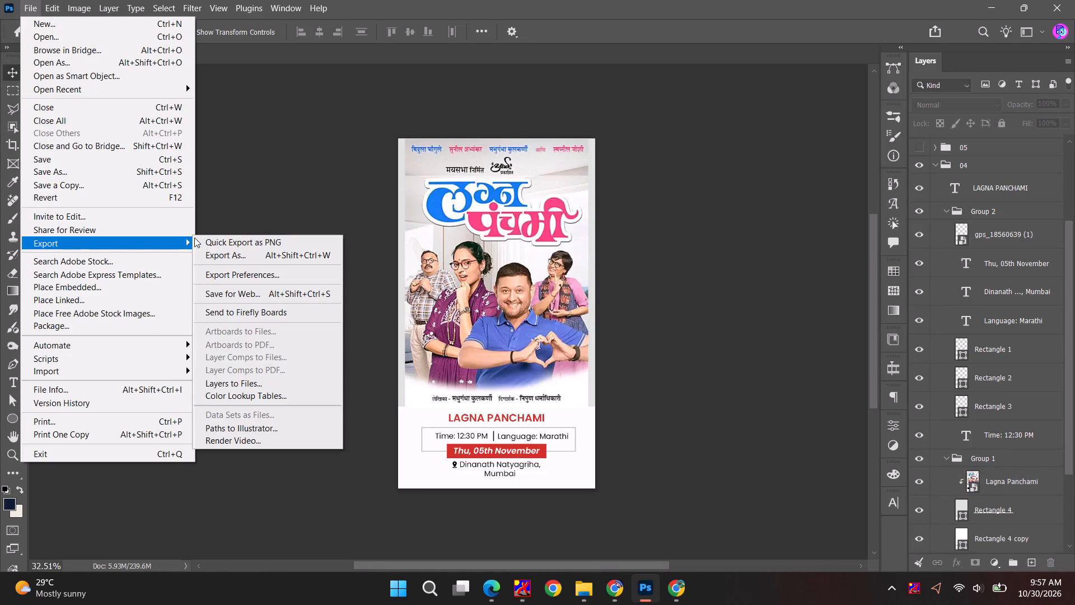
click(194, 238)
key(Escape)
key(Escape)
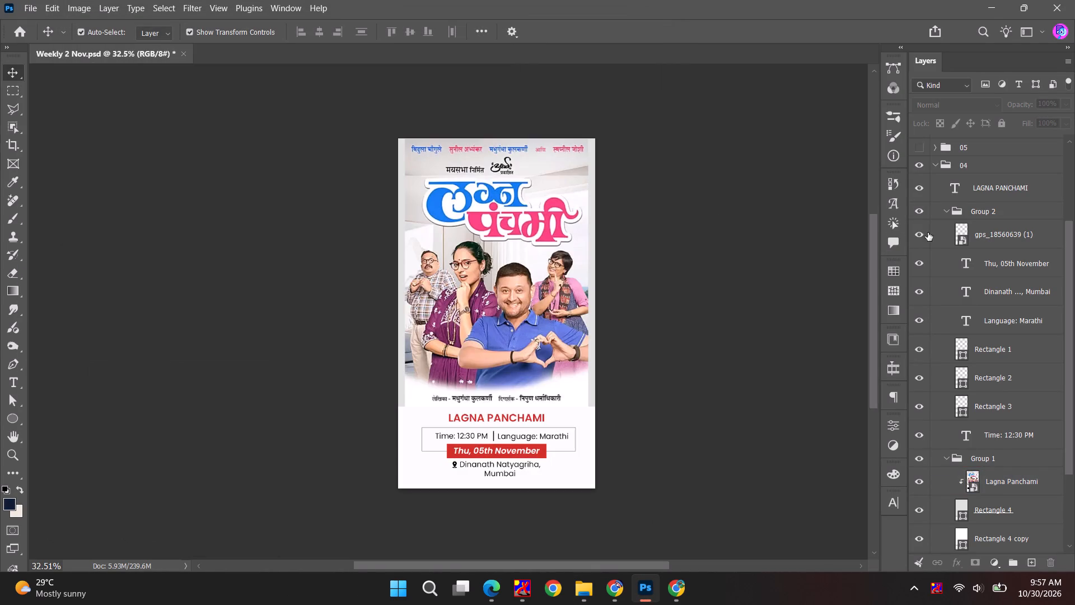
Collapse group 04 in the layer stack.
click(931, 168)
click(934, 164)
Make the LAGNA PANCHAMI row, row 26, bold in the Weekly Play sheet.
key(alt+Tab)
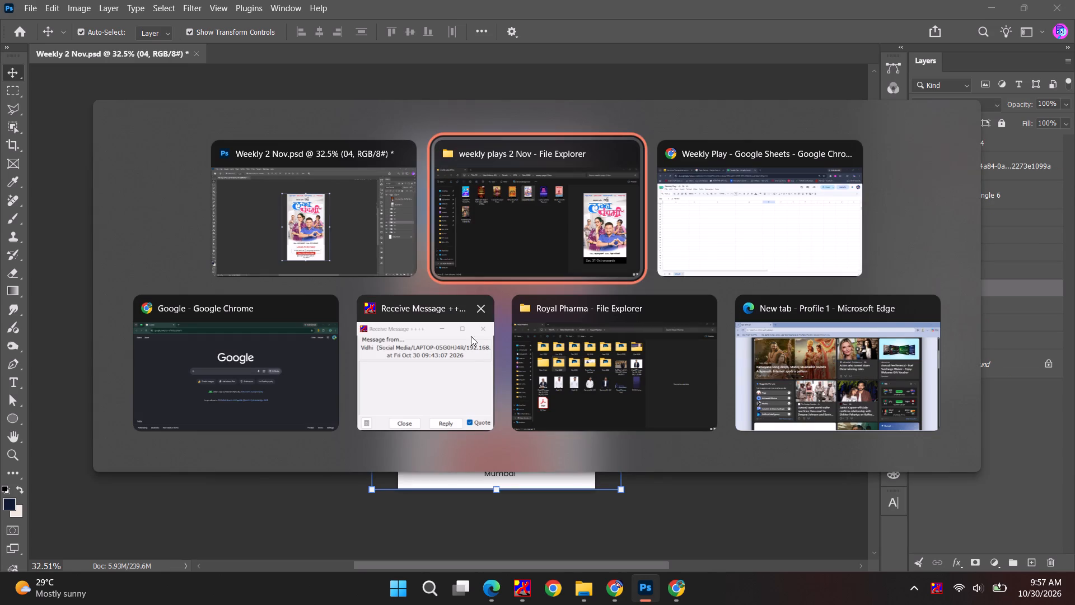
alt+click(681, 253)
scroll(332, 311, up, 8)
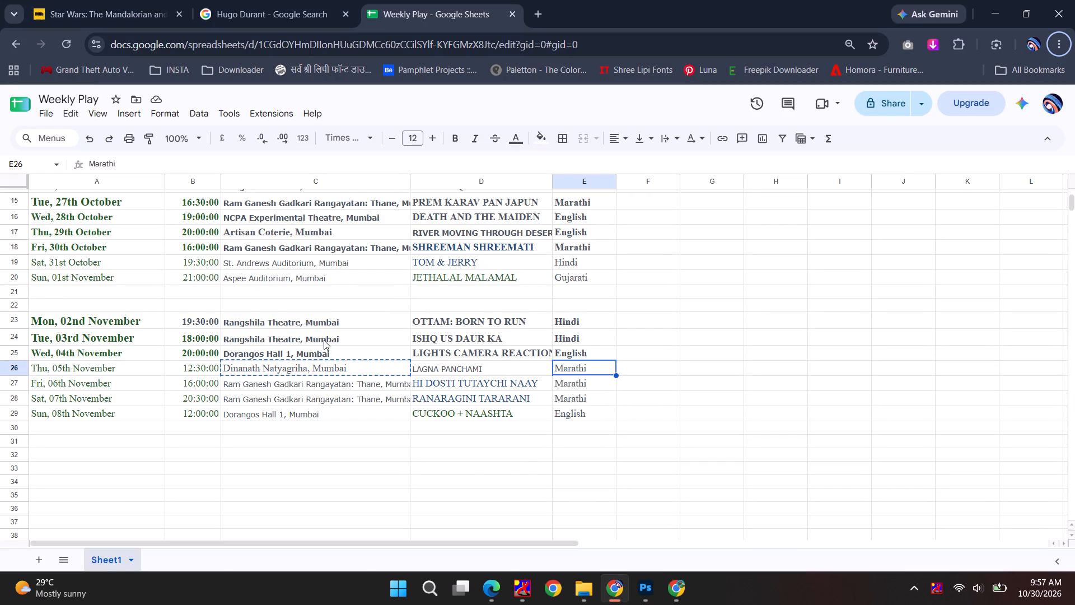
click(338, 441)
key(shift+space)
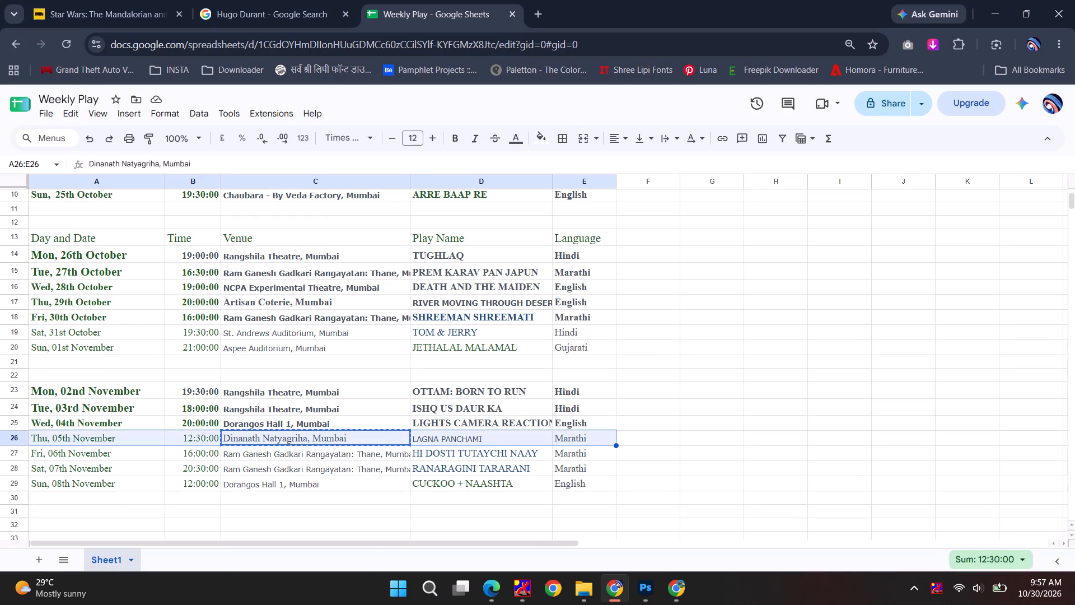
key(ctrl+b)
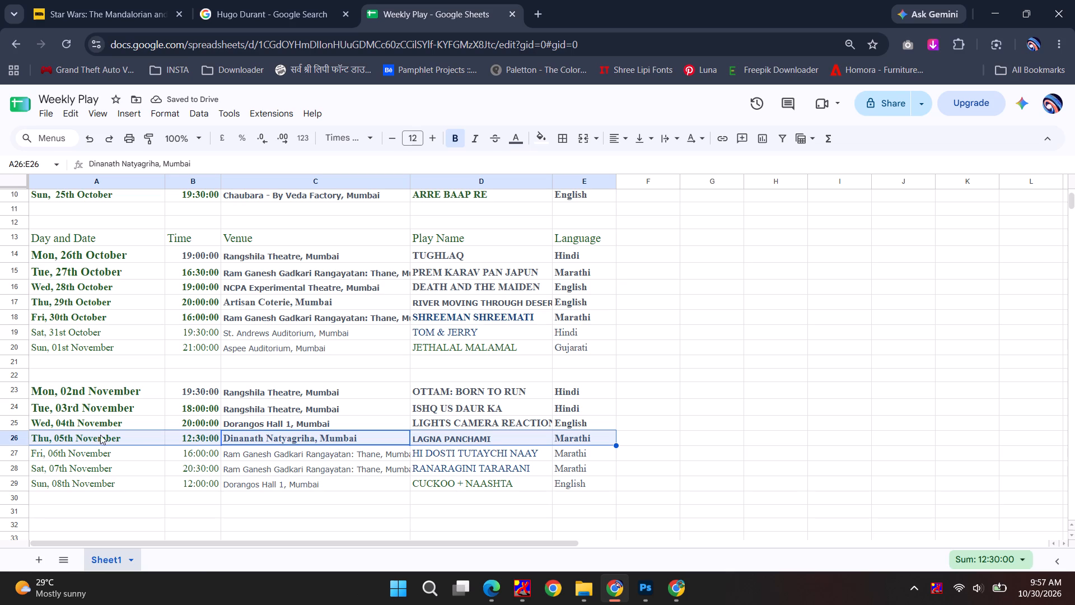
click(174, 457)
Show the group 05 poster directly above group 04 and replace its date with Fri, 06th November, copied from the Weekly Play sheet.
key(alt+Tab)
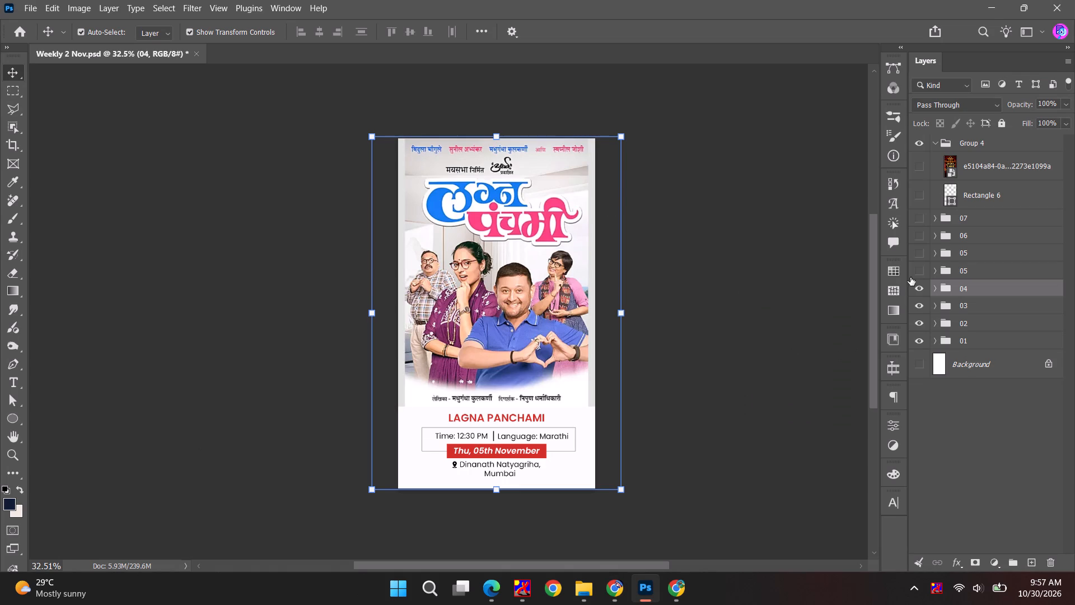
click(917, 270)
alt+scroll(475, 448, up, 11)
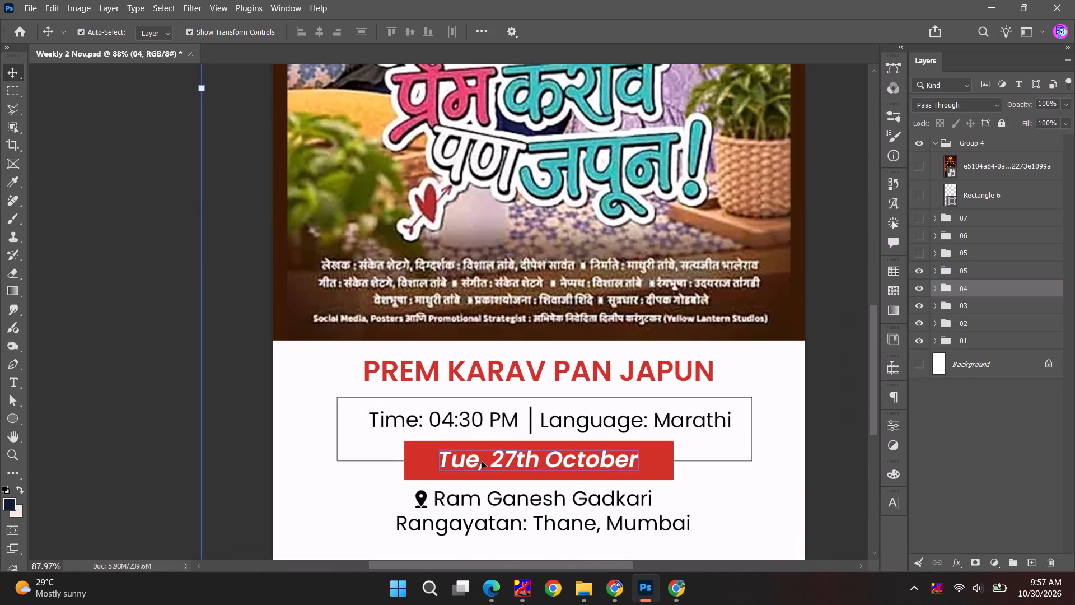
click(482, 461)
key(alt+Tab)
click(94, 449)
key(ctrl+c)
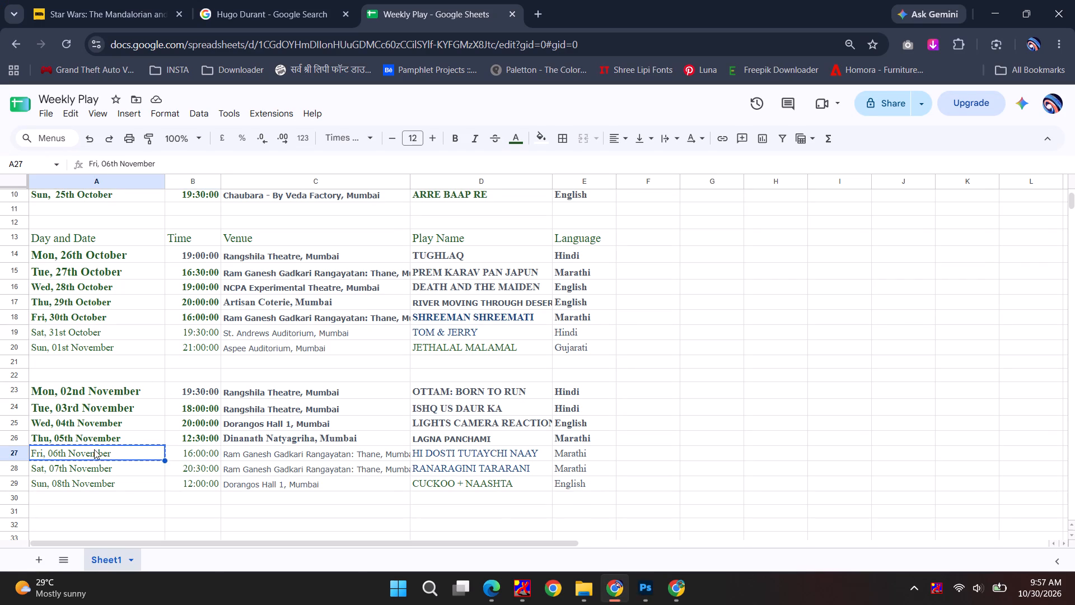
key(alt+Tab)
double_click(482, 460)
key(ctrl+v)
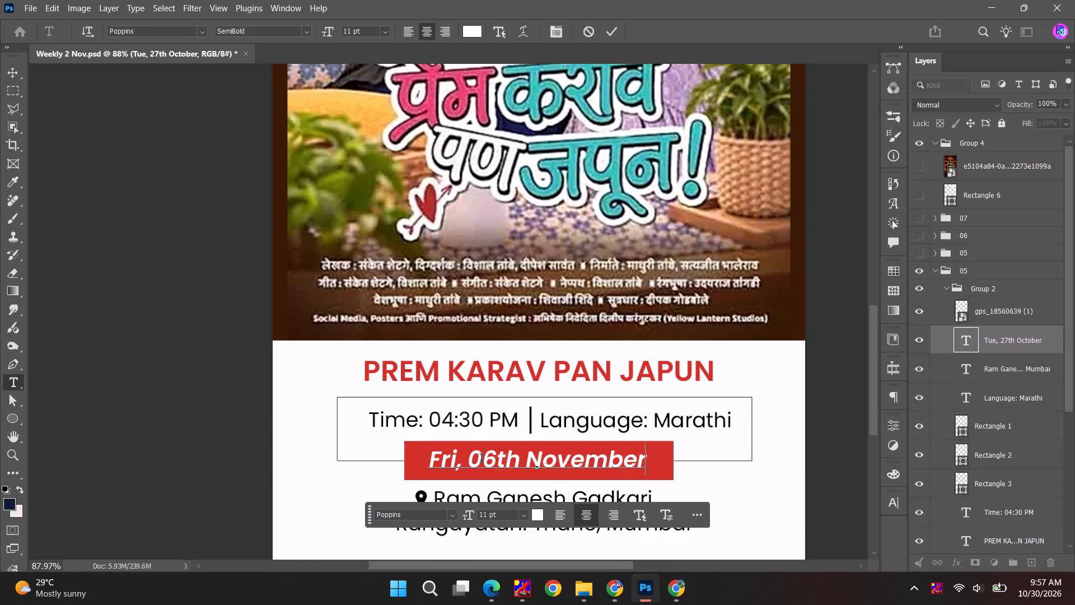
Change the time text on the group 05 poster to 04:00 PM, following the Fri, 06th November row of the Weekly Play sheet.
key(alt+Tab)
click(214, 456)
key(alt+Tab)
click(467, 434)
double_click(464, 421)
double_click(471, 419)
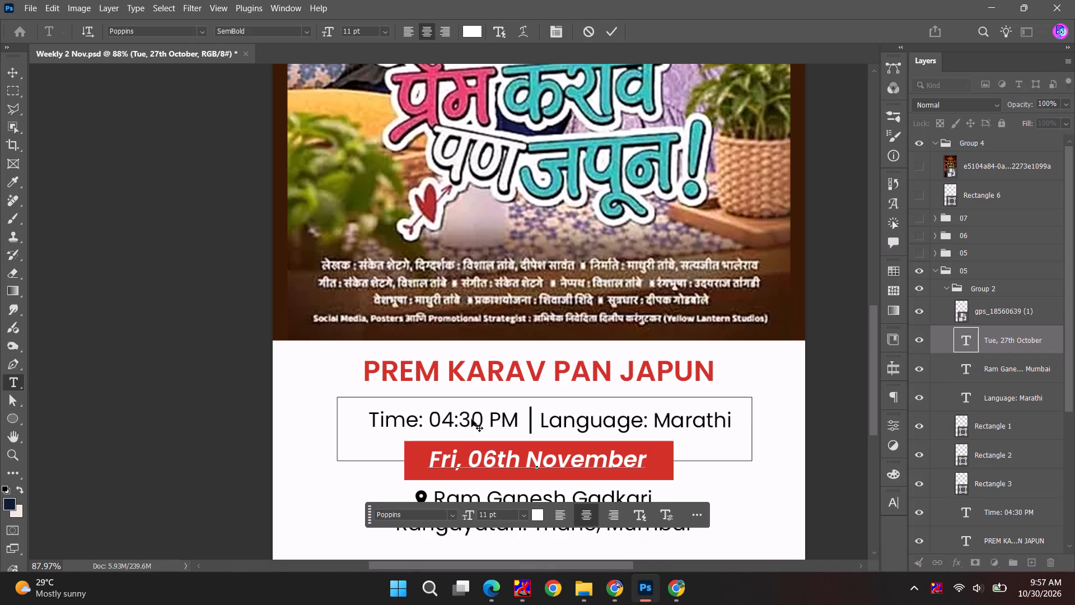
key(Escape)
click(470, 419)
click(455, 419)
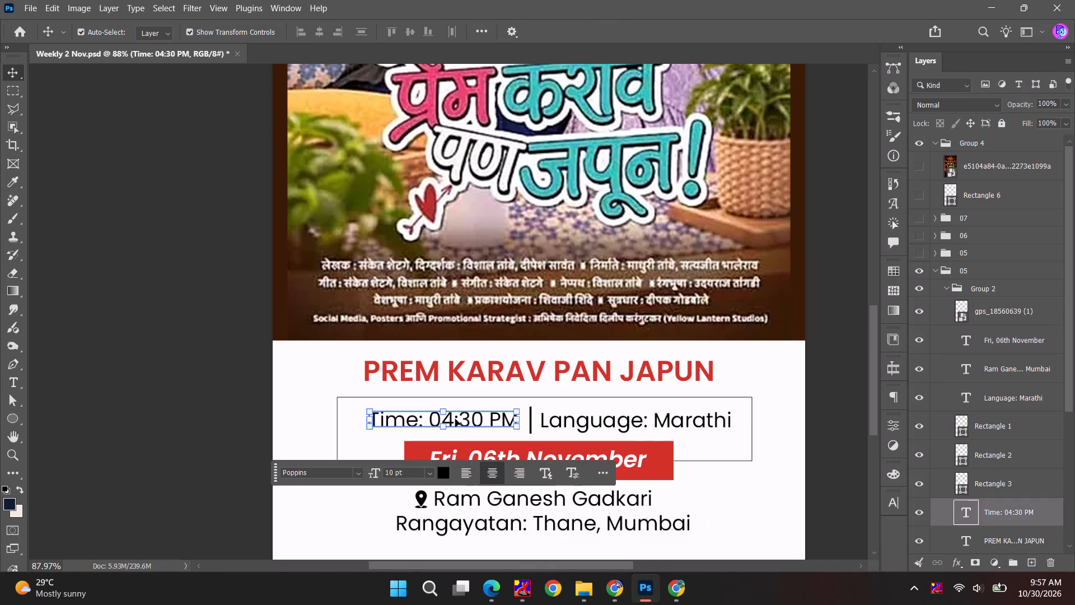
key(t)
click(464, 418)
key(0)
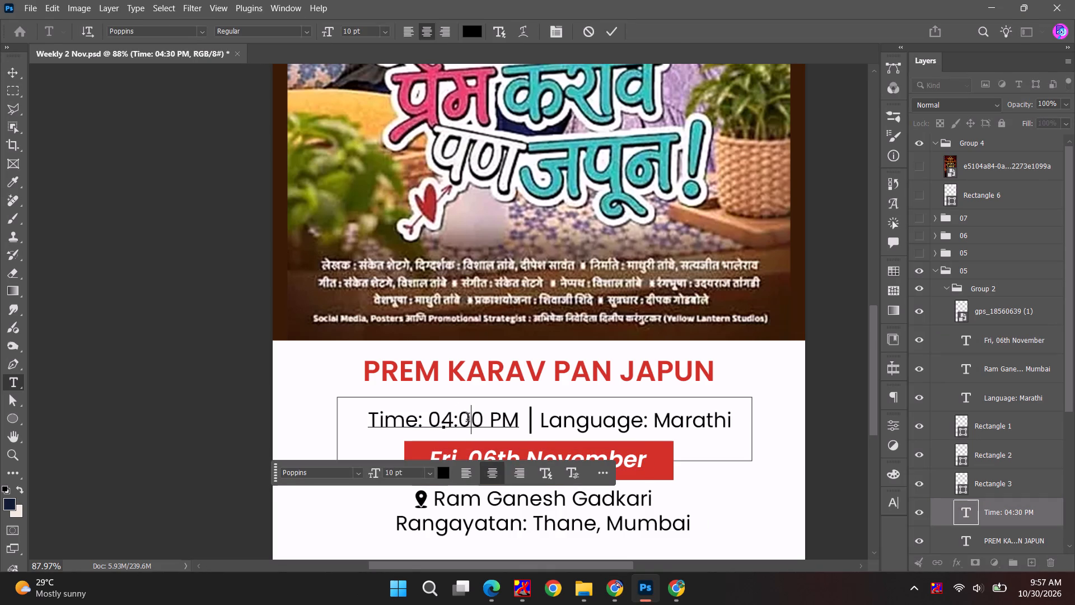
Replace the red PREM KARAV PAN JAPUN title with HI DOSTI TUTAYCHI NAAY, copied from the Weekly Play sheet.
key(alt+Tab)
key(alt+Tab)
key(alt+Tab)
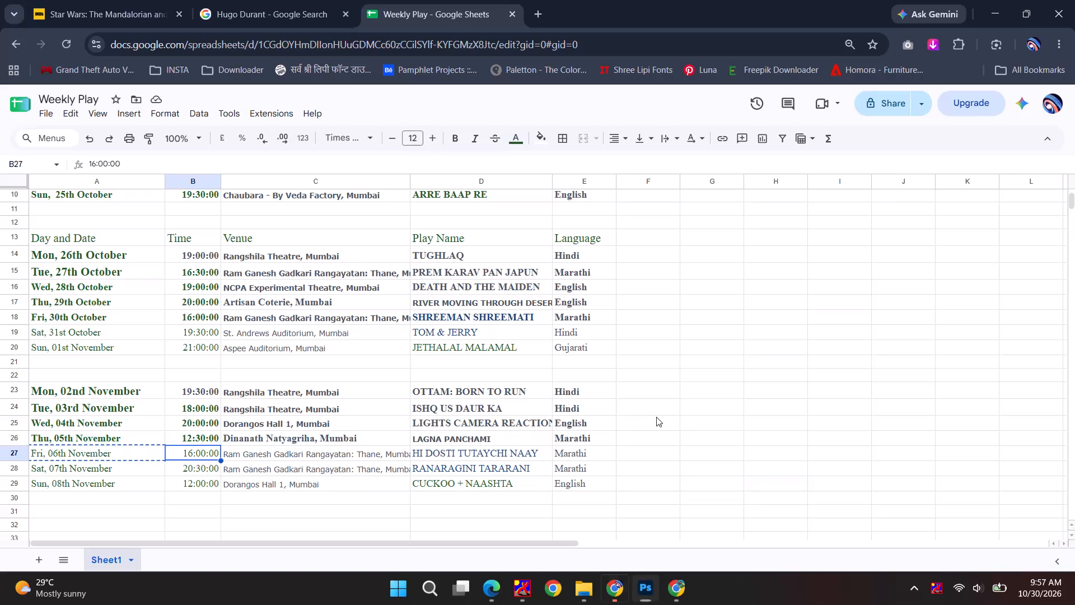
click(375, 453)
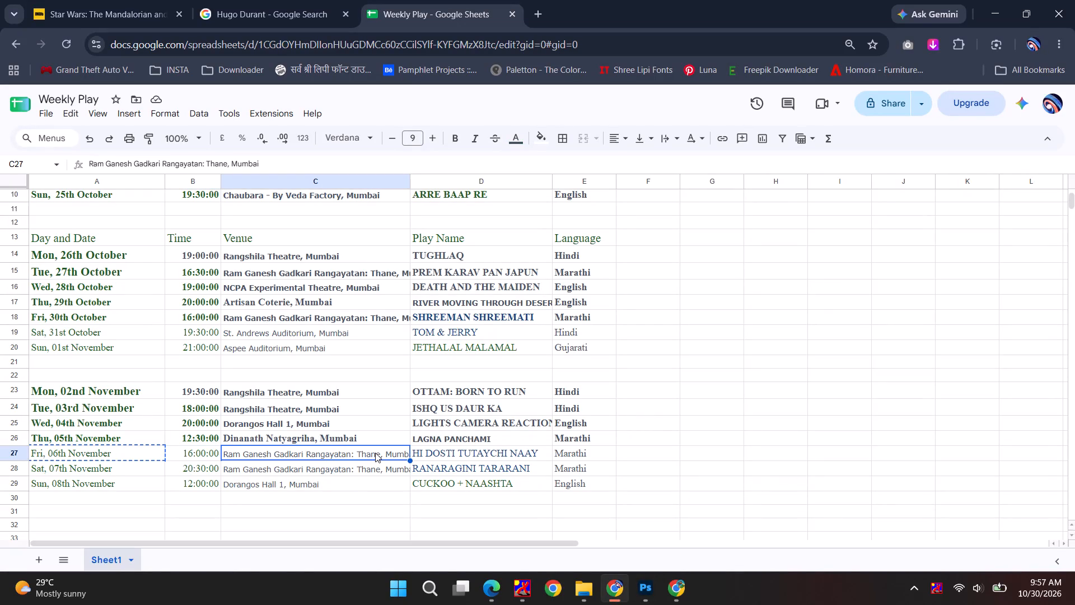
click(494, 452)
key(ctrl+c)
key(alt+Tab)
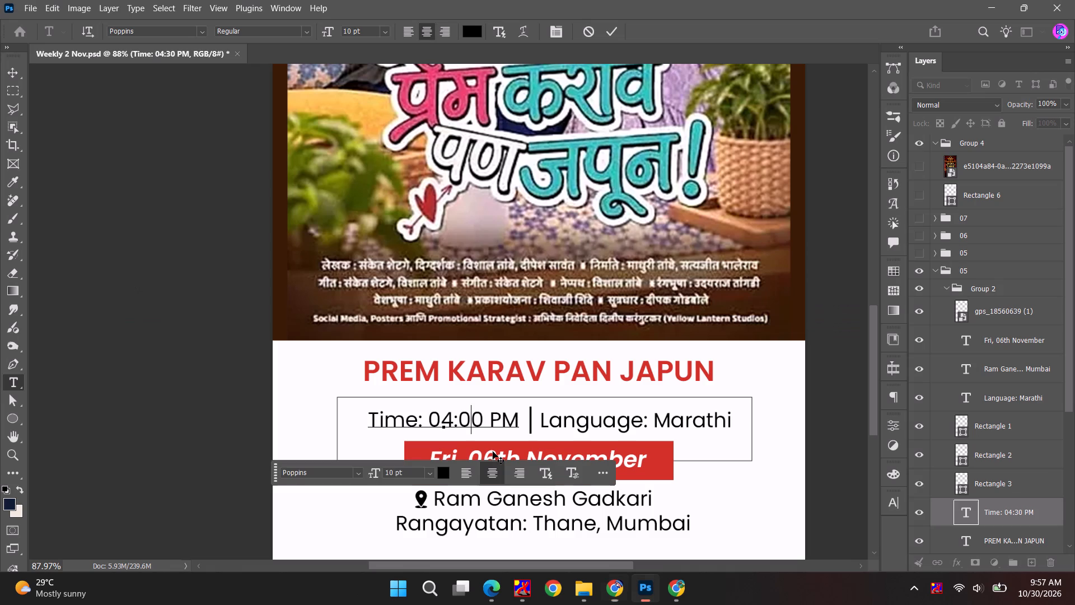
scroll(493, 452, down, 2)
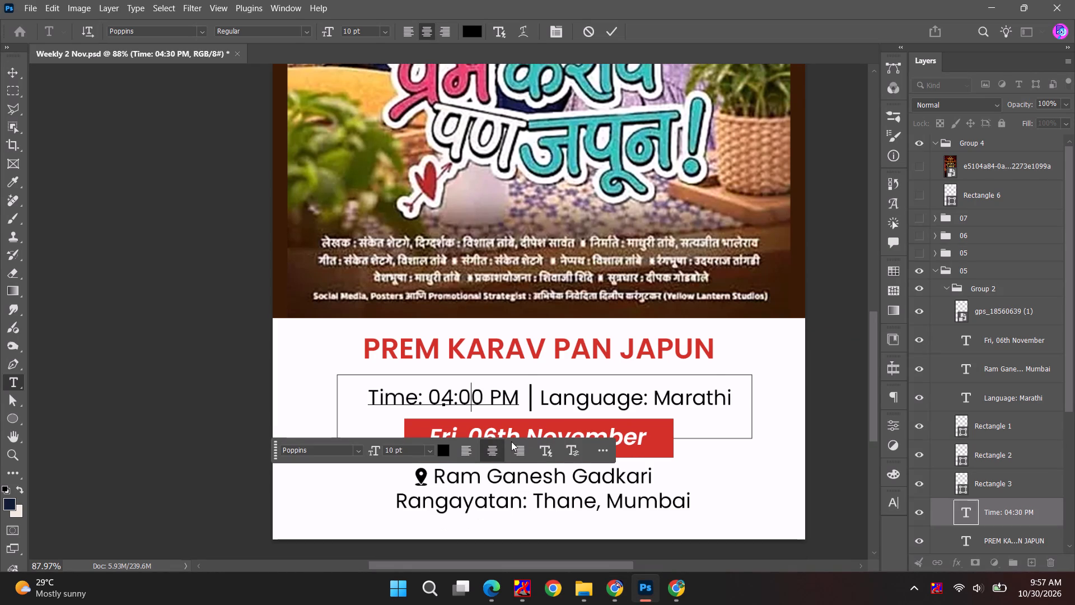
click(600, 437)
key(alt+Tab)
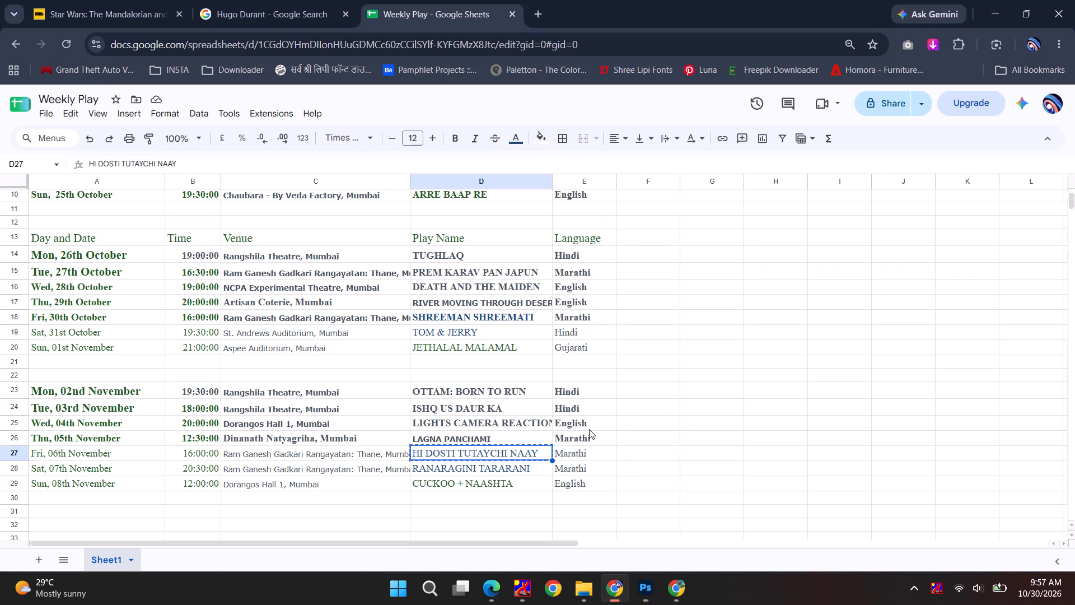
key(alt+Tab)
double_click(533, 353)
key(ctrl+a)
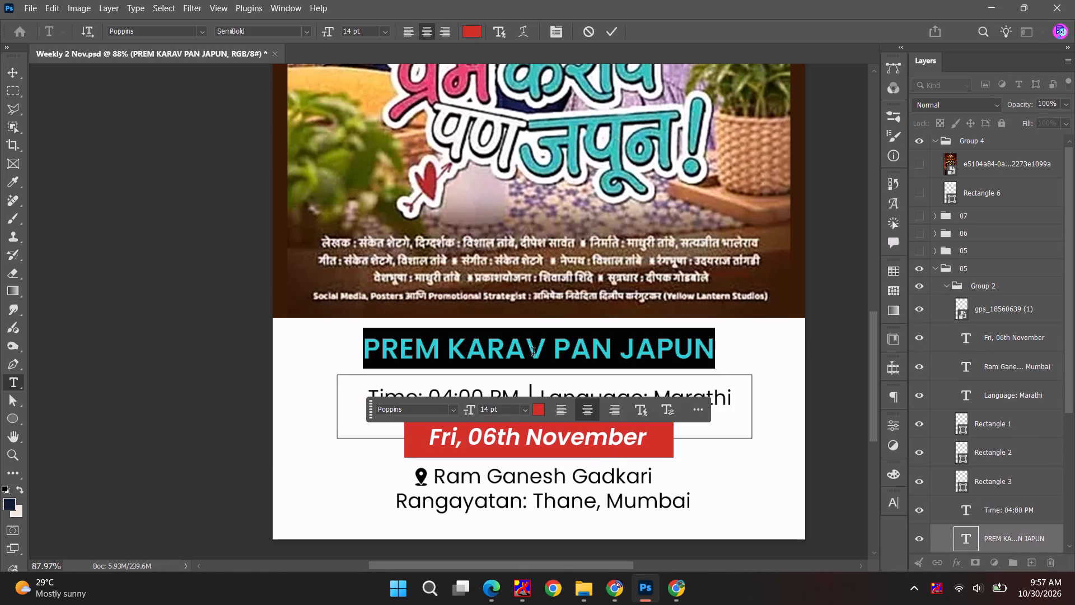
key(ctrl+v)
key(Escape)
key(alt+Tab)
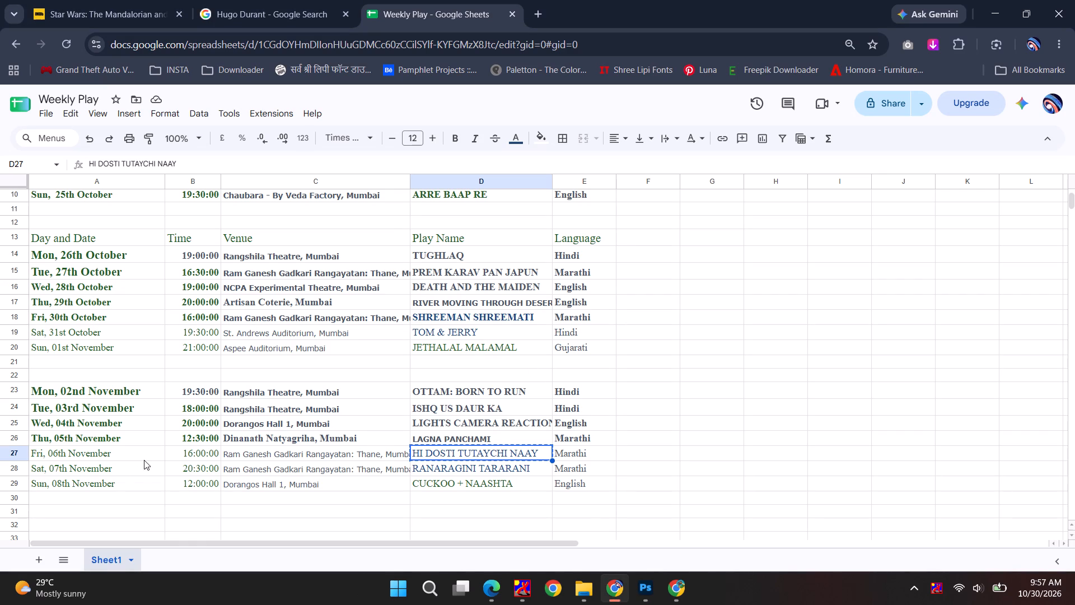
key(alt+Tab)
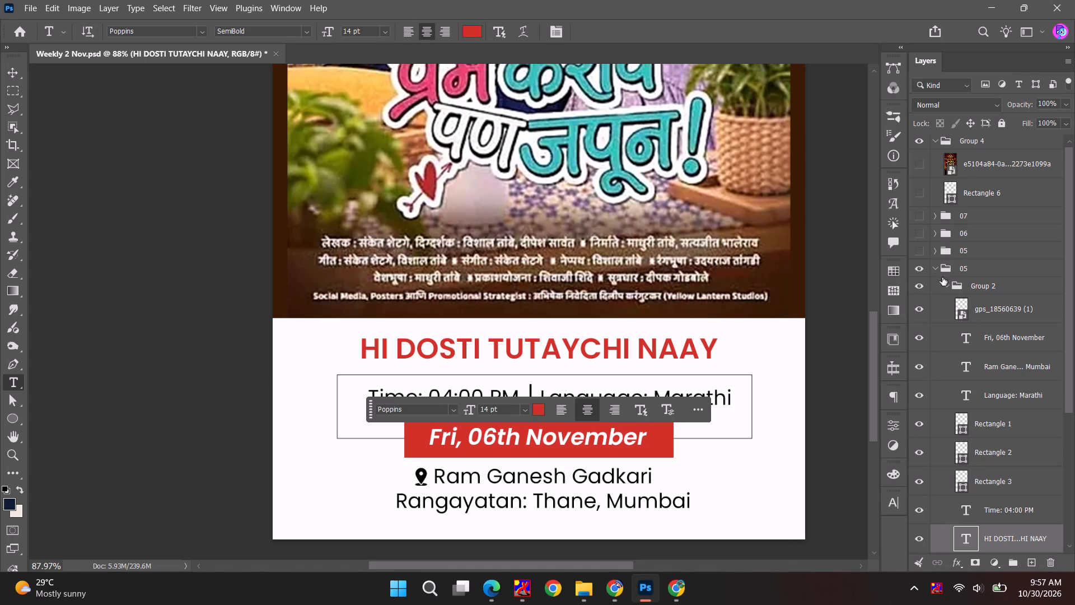
Collapse the edited group 05 and delete the hidden duplicate group 05 above it.
click(935, 269)
click(973, 254)
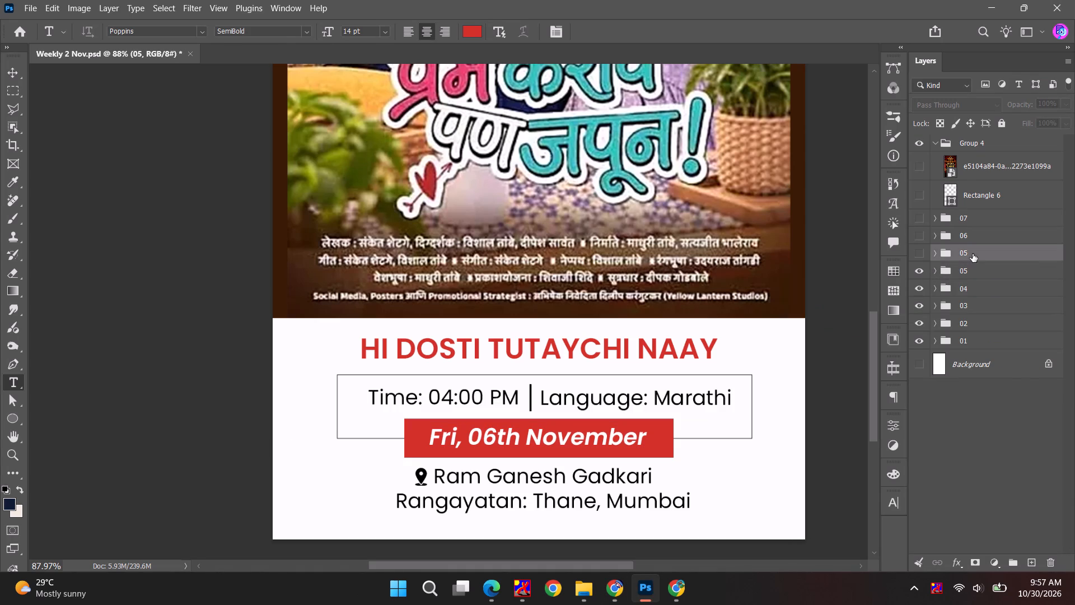
key(Delete)
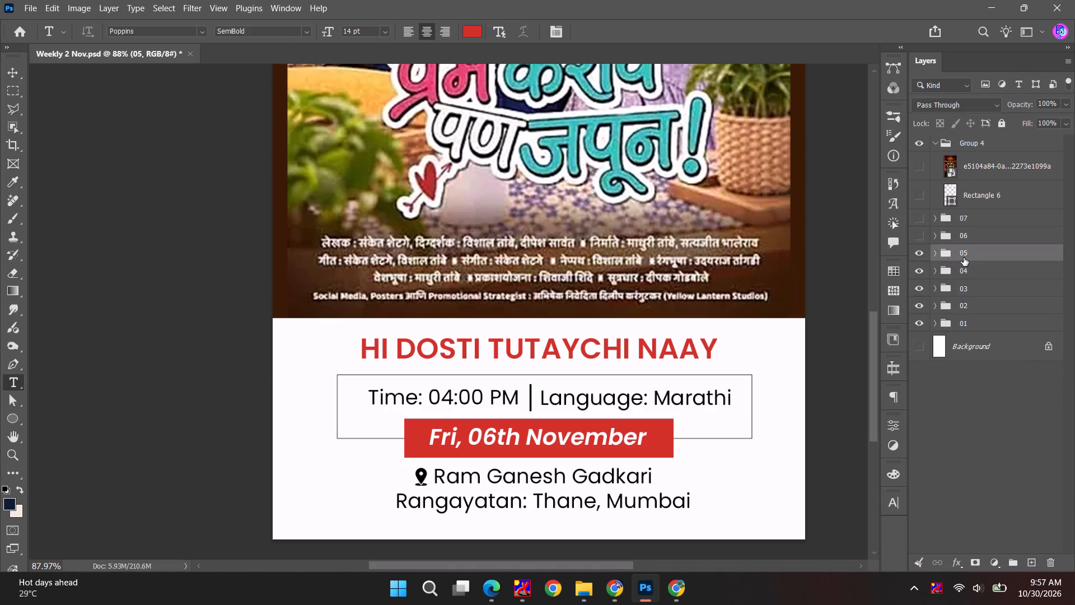
Make the HI DOSTI TUTAYCHI NAAY row, row 27, bold in the Weekly Play sheet.
key(alt+Tab)
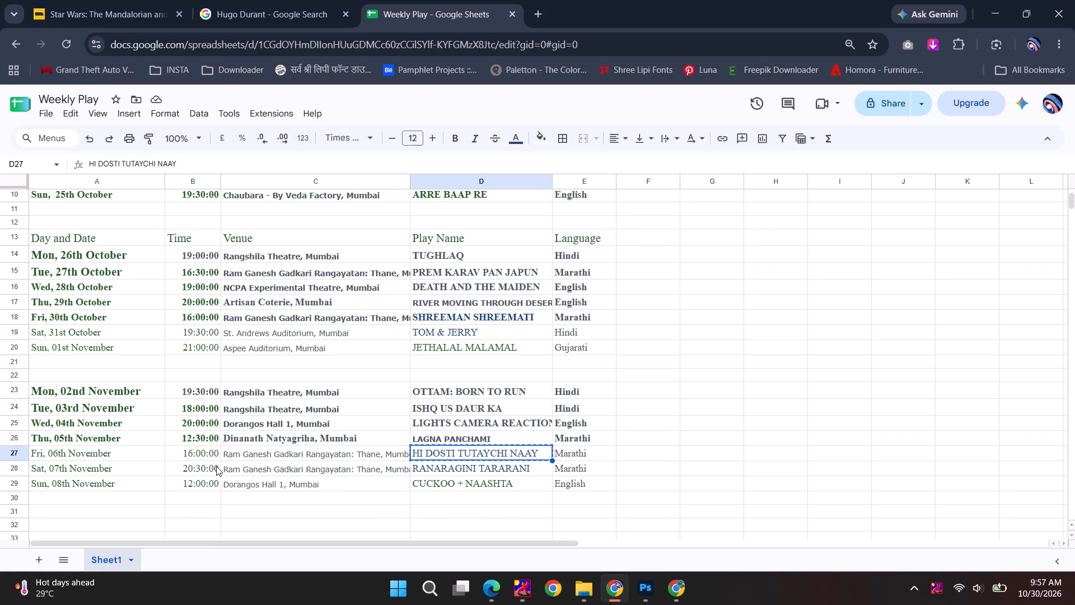
key(alt+Tab)
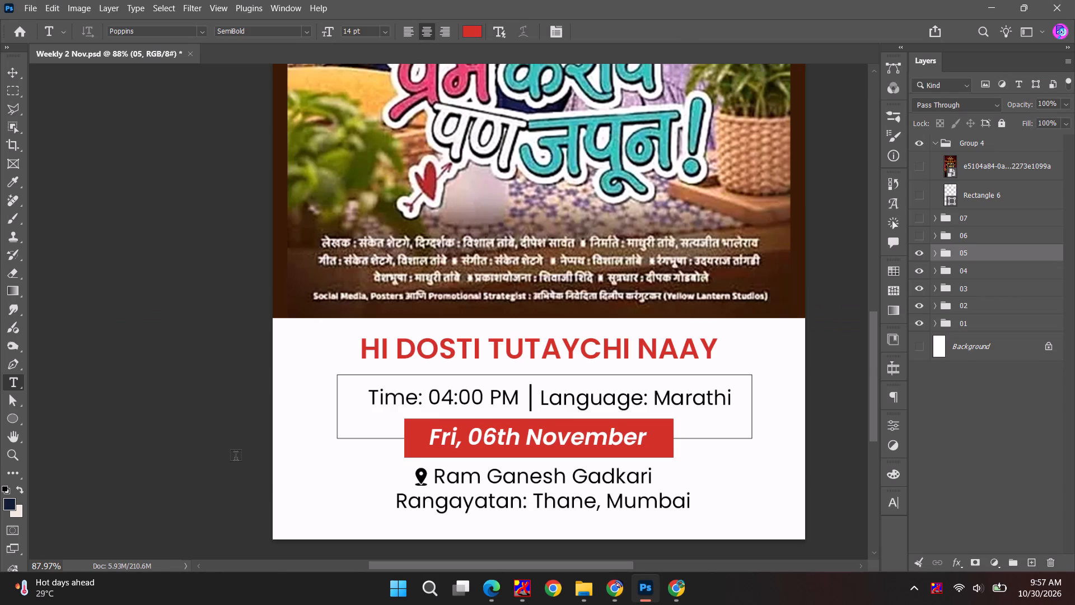
key(alt+Tab)
click(251, 458)
key(alt+Tab)
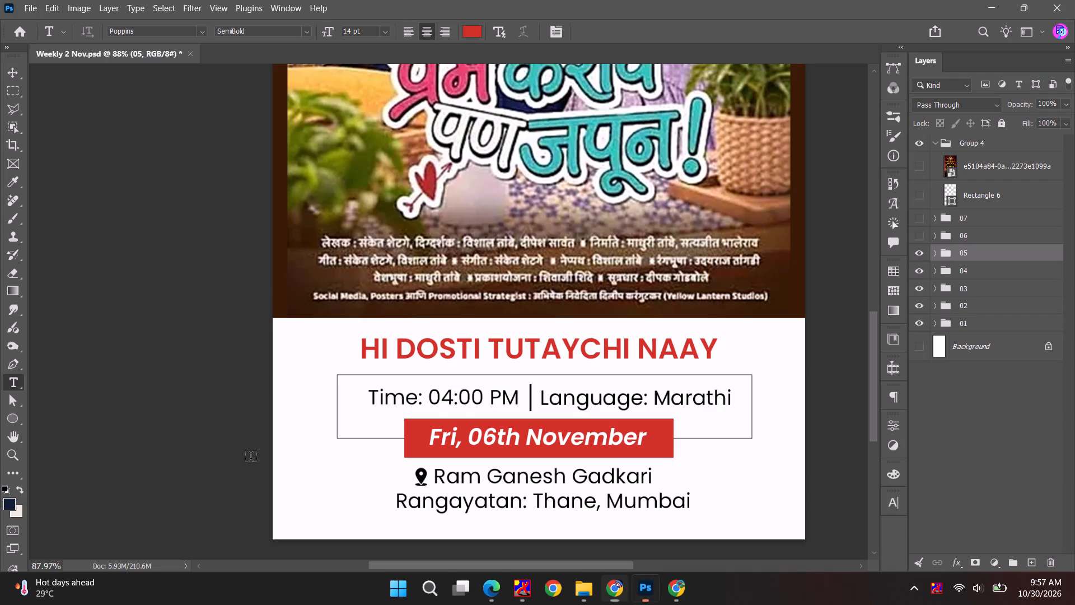
key(alt+Tab)
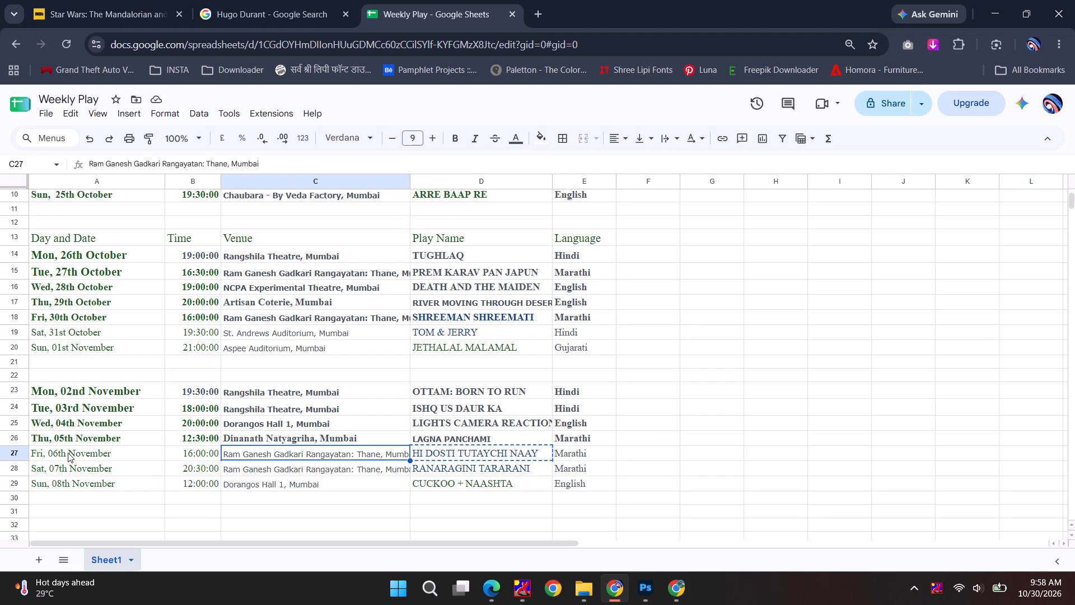
key(alt+Tab)
key(alt+Tab)
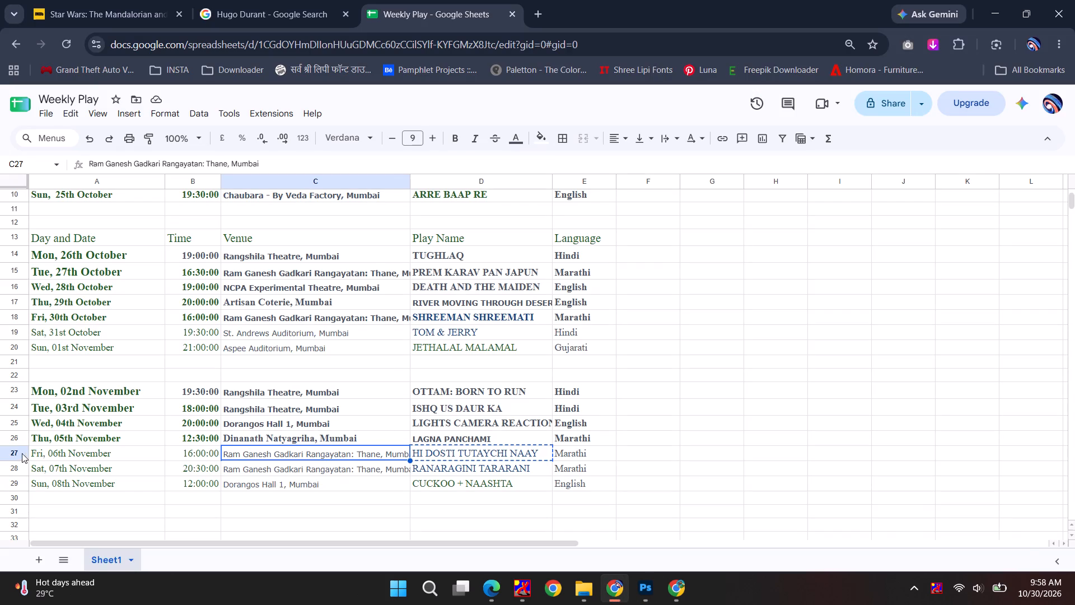
click(22, 453)
key(shift+space)
key(ctrl+b)
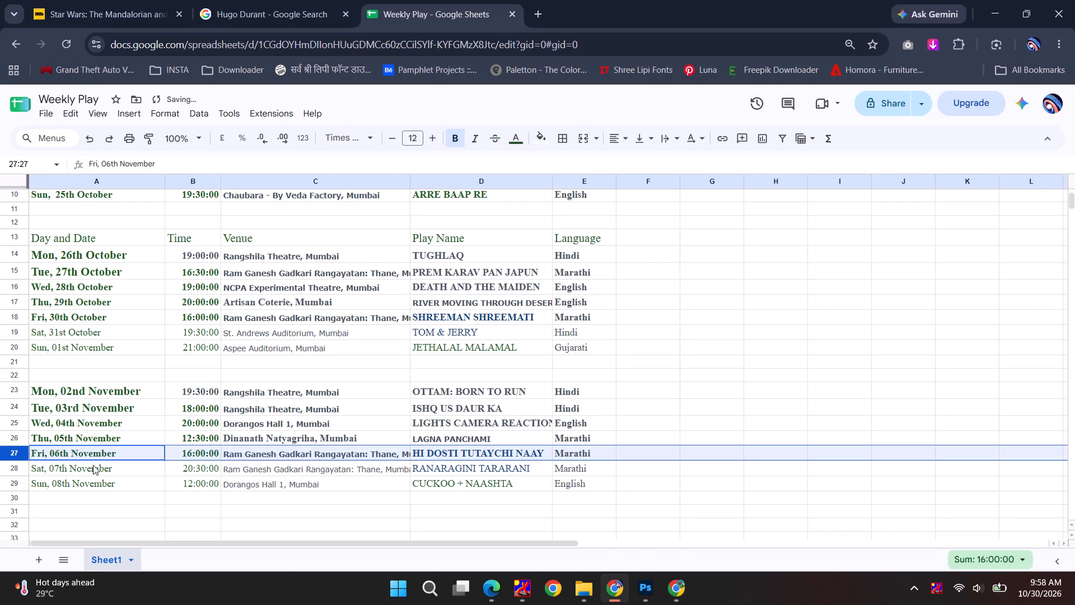
Place the Hi Dosti Tutaychi Naay image from the weekly plays 2 Nov folder into the Photoshop poster document.
key(alt+Tab)
key(alt+Tab)
key(alt+Tab)
alt+scroll(546, 192, down, 2)
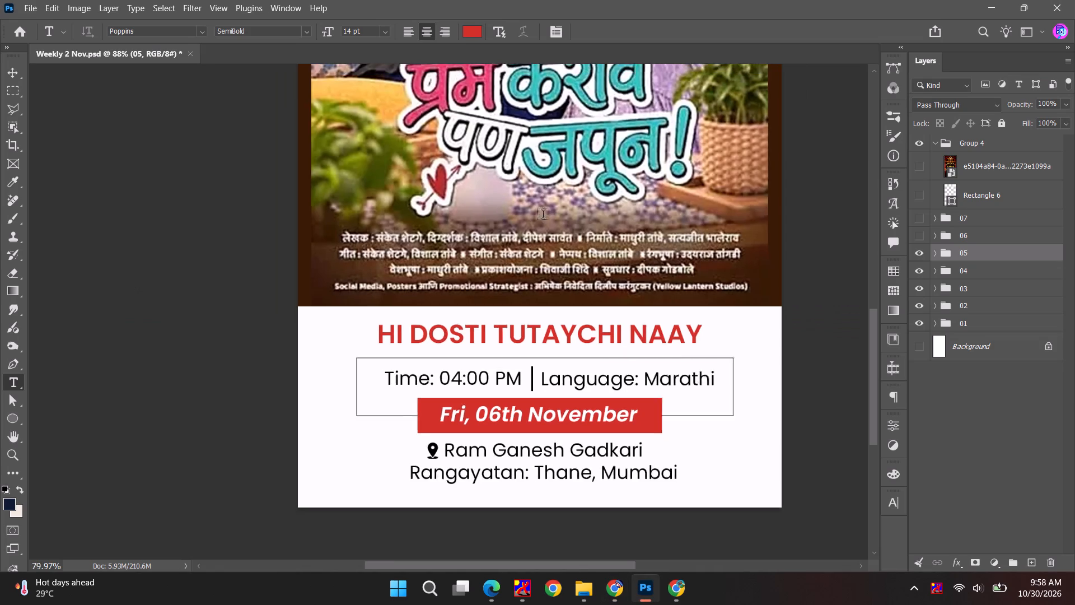
alt+scroll(543, 216, down, 16)
key(alt+Tab)
alt+click(723, 216)
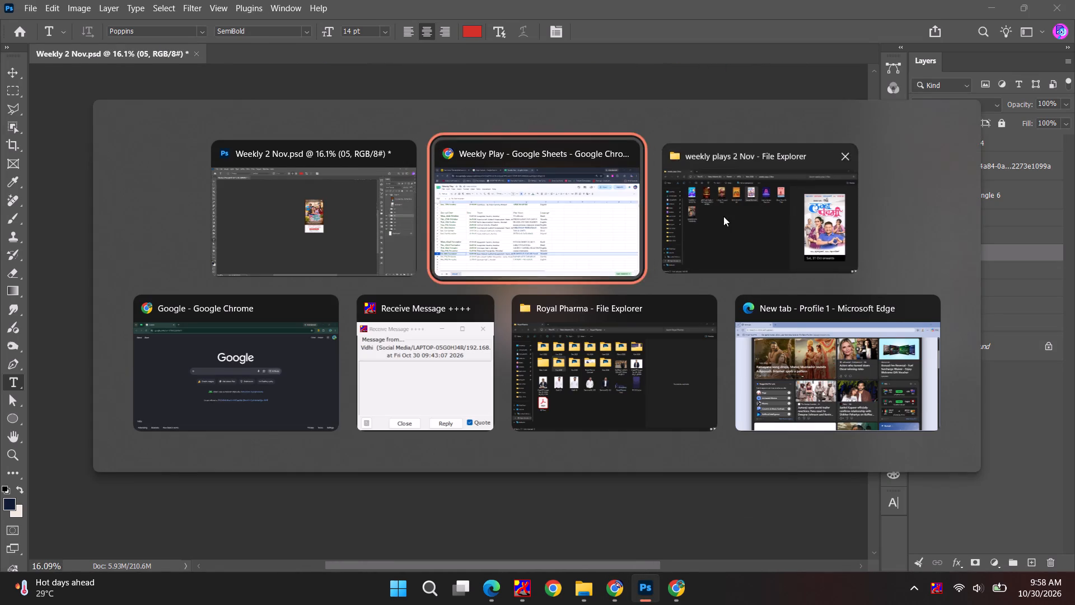
click(585, 156)
click(666, 150)
click(339, 150)
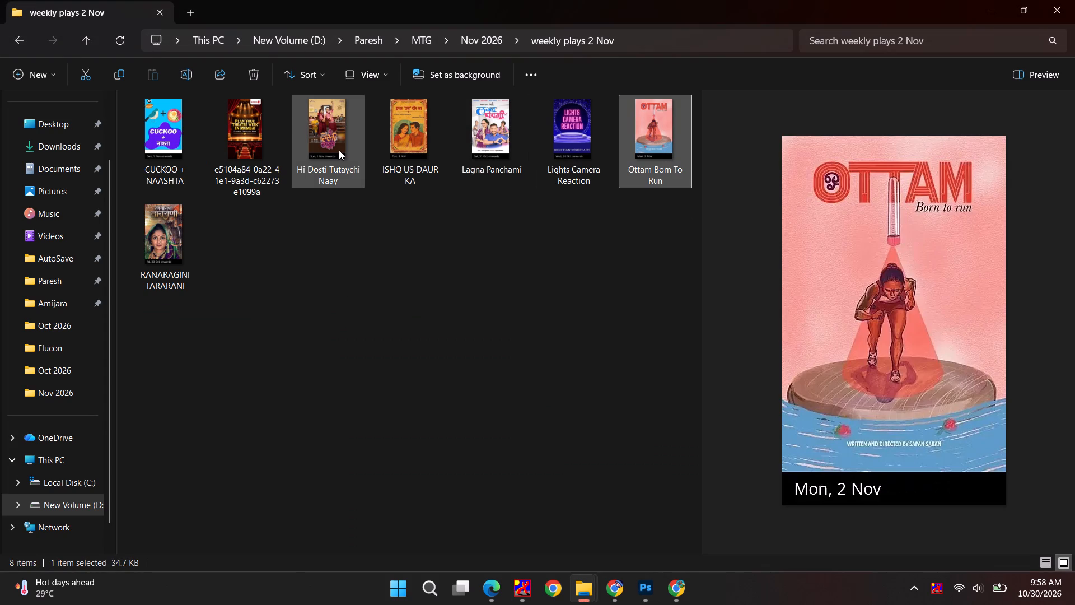
drag(342, 144, 550, 253)
key(alt+Tab)
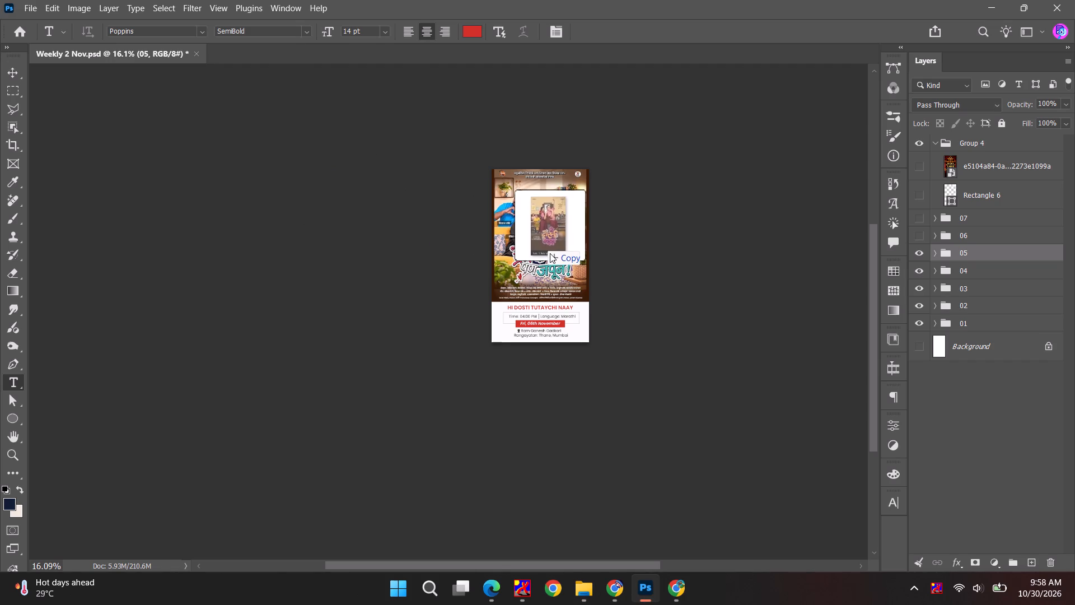
drag(550, 253, 566, 253)
Move the Hi Dosti Tutaychi Naay layer into Group 1 of group 05, clipped directly above Rectangle 4.
click(936, 283)
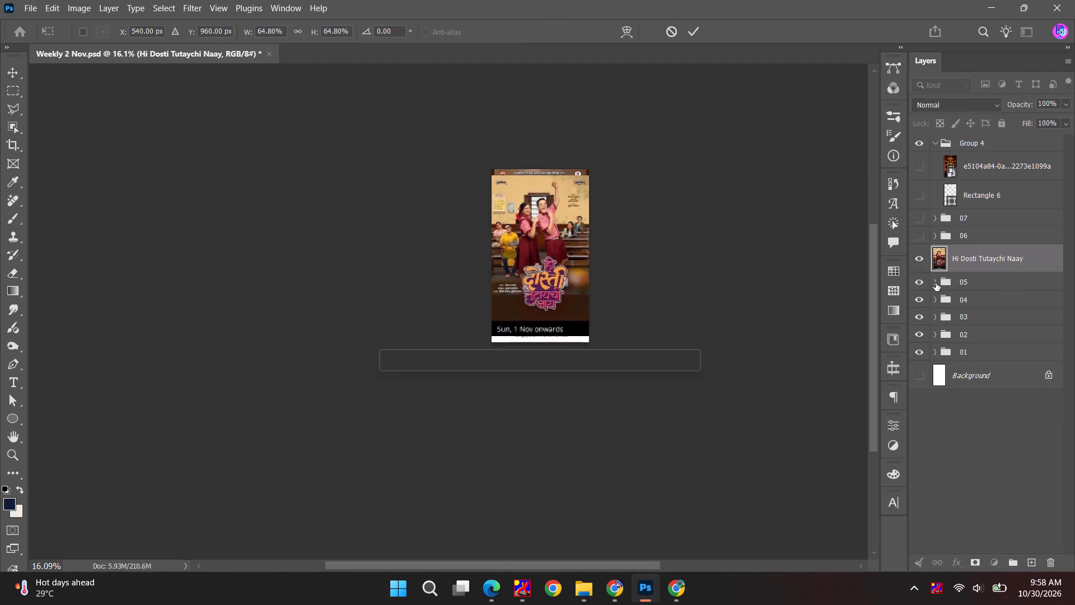
scroll(965, 397, down, 8)
scroll(971, 294, up, 4)
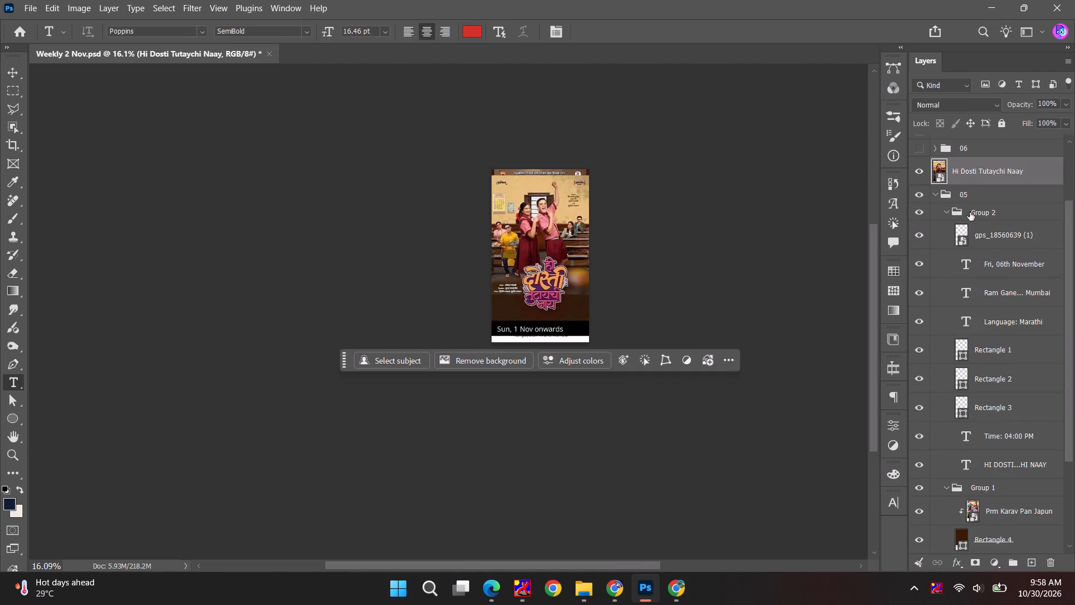
drag(974, 187, 977, 505)
click(977, 506)
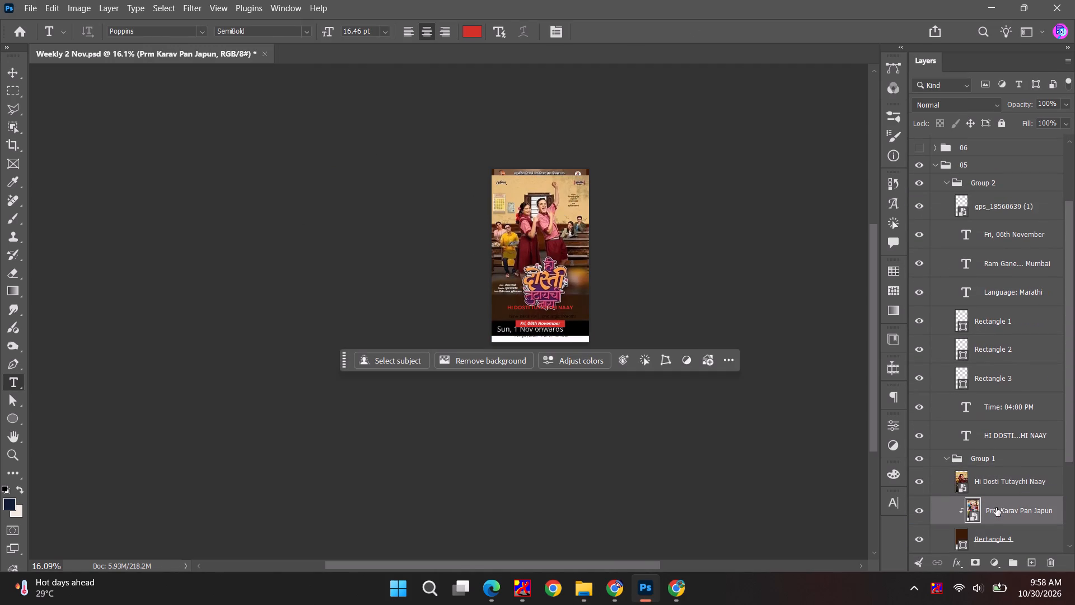
click(996, 509)
drag(1002, 477, 1004, 525)
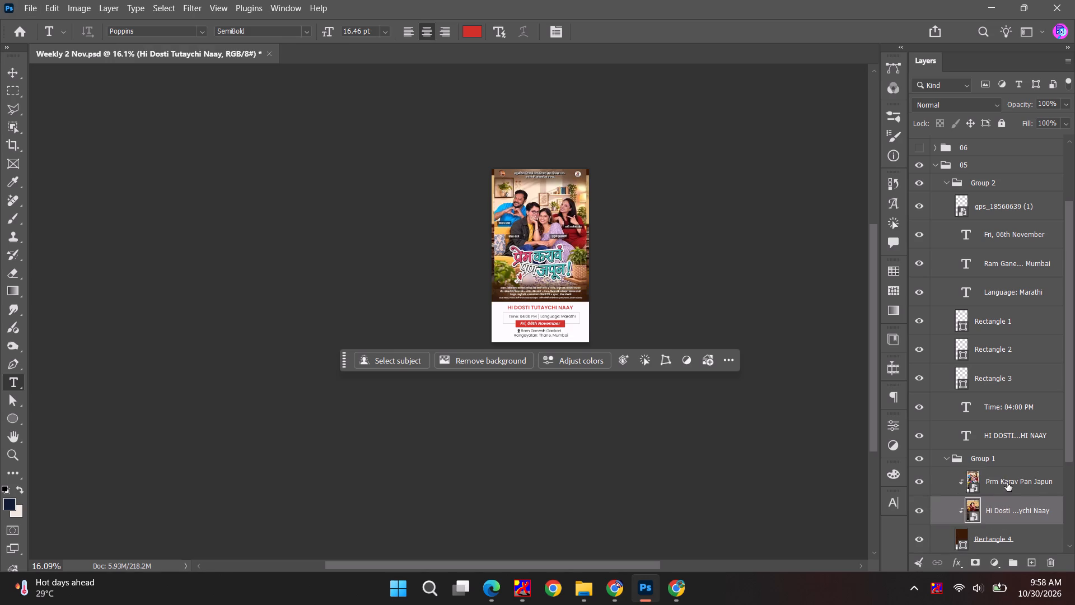
Delete the old Prm Karav Pan Japun artwork layer from Group 1.
click(1007, 483)
key(BackSpace)
Move the Hi Dosti Tutaychi Naay artwork up to cover the poster's top edge and scale it to 64.12%.
alt+scroll(556, 243, up, 6)
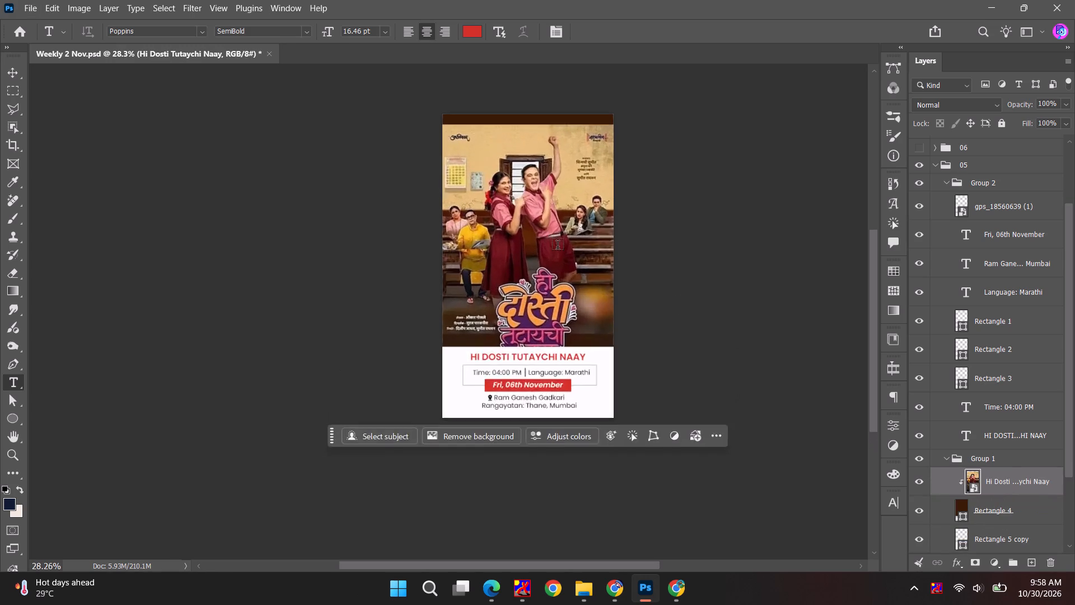
alt+scroll(558, 246, up, 3)
click(4, 72)
key(space)
drag(130, 192, 137, 287)
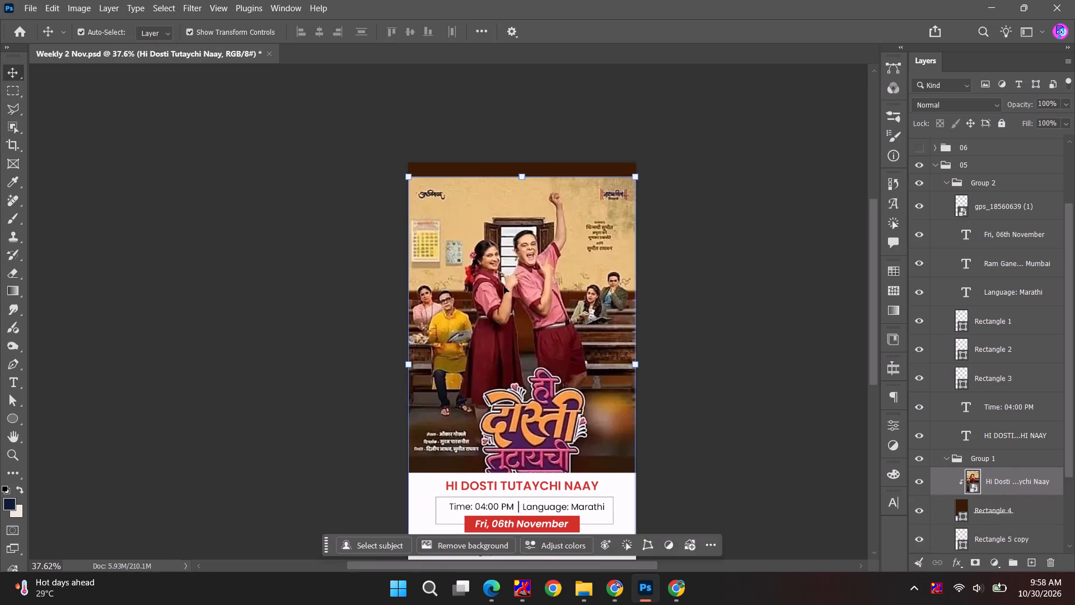
click(564, 294)
drag(560, 327, 559, 243)
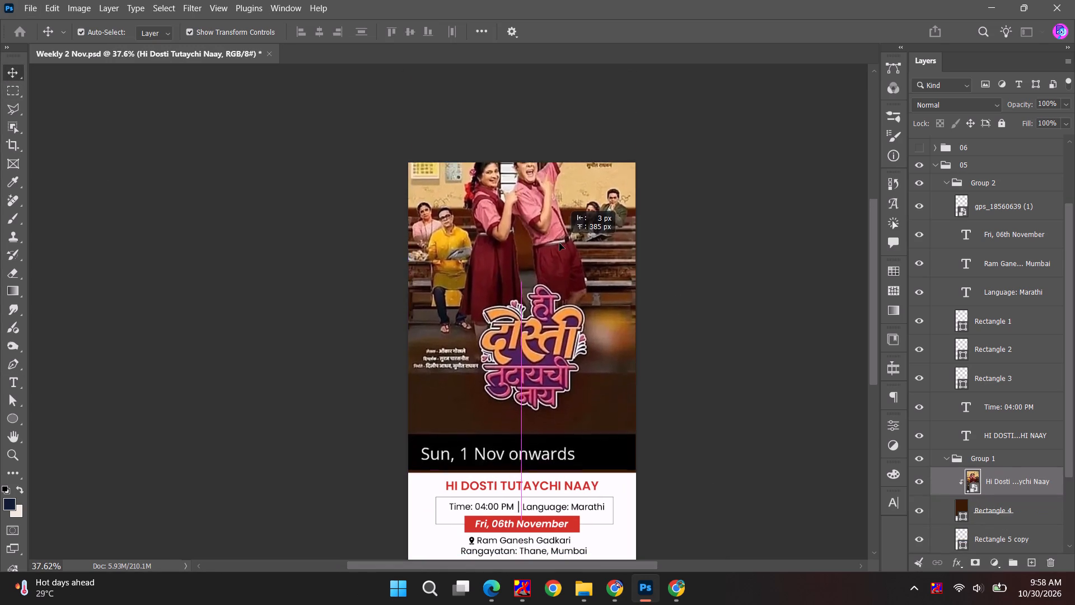
drag(559, 243, 559, 302)
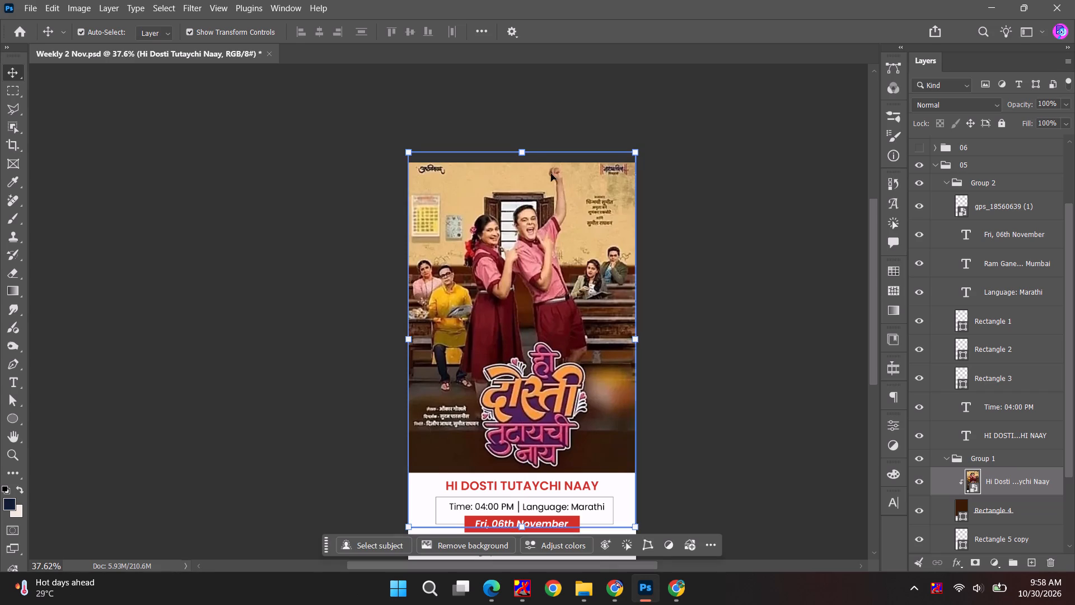
shift+click(524, 152)
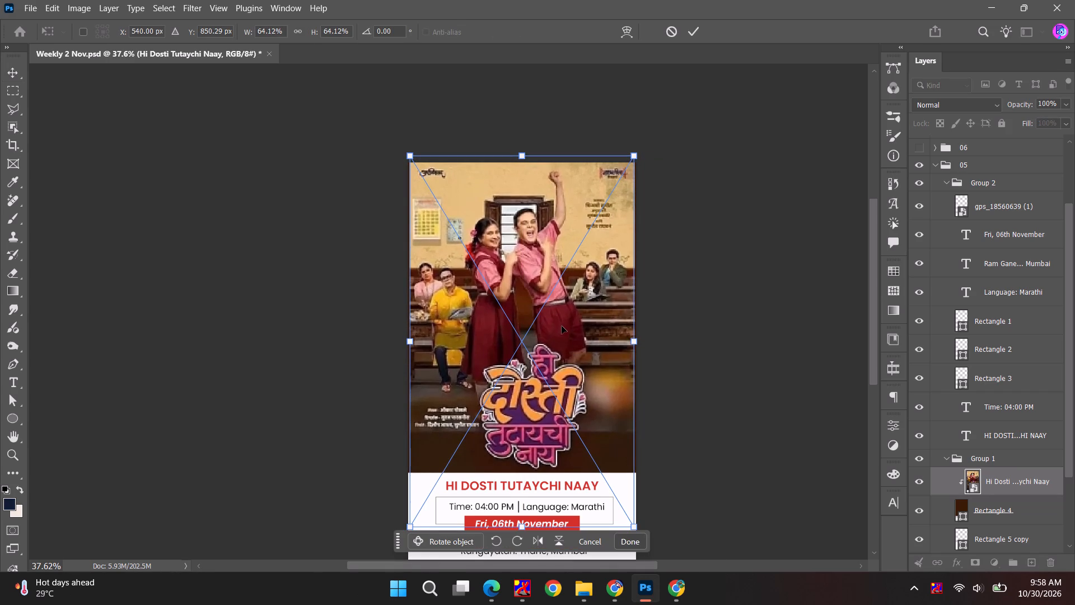
click(692, 32)
click(734, 191)
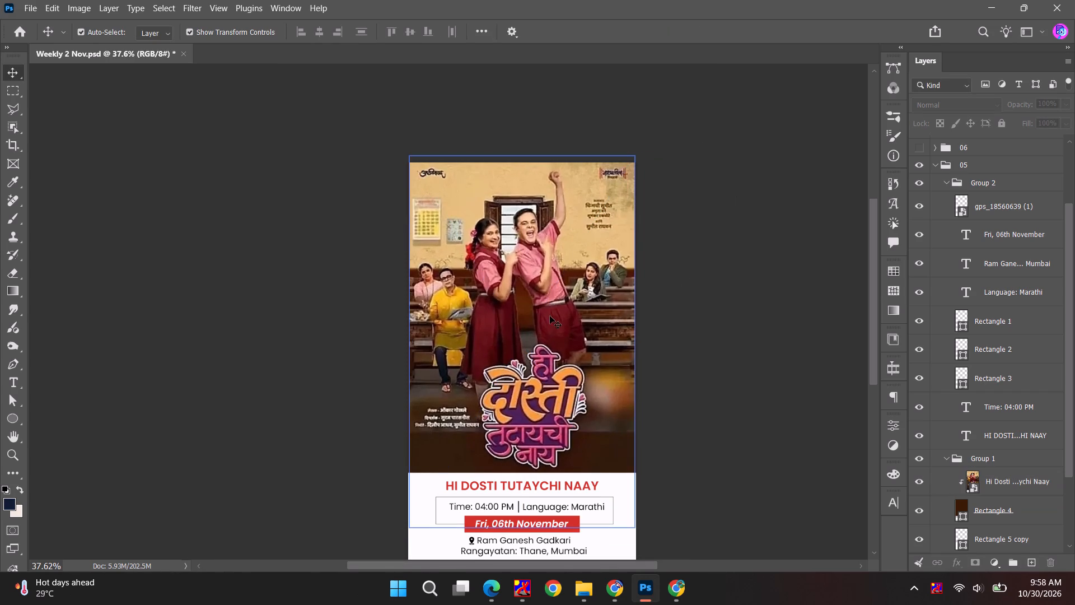
click(740, 392)
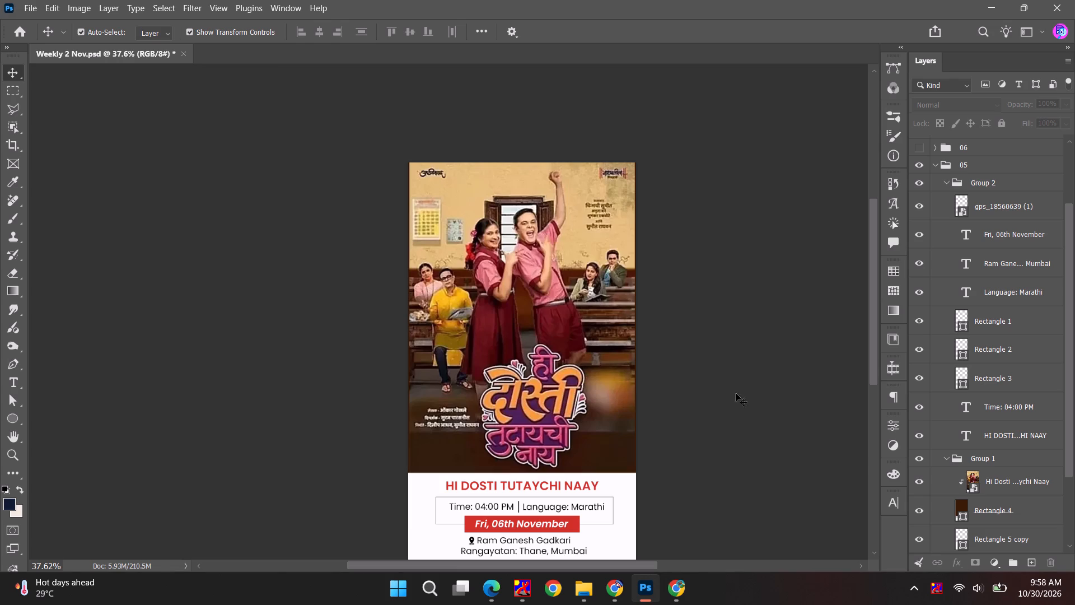
Stretch the Hi Dosti Tutaychi Naay artwork to 65.10% width so it fills the poster from side to side.
click(519, 398)
alt+click(407, 344)
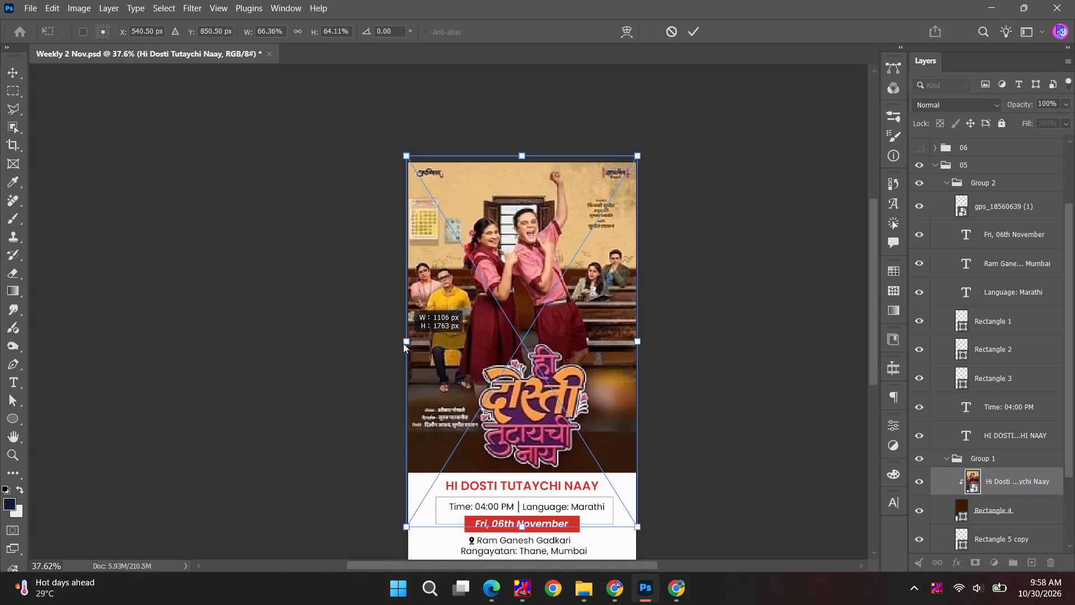
click(693, 34)
click(700, 254)
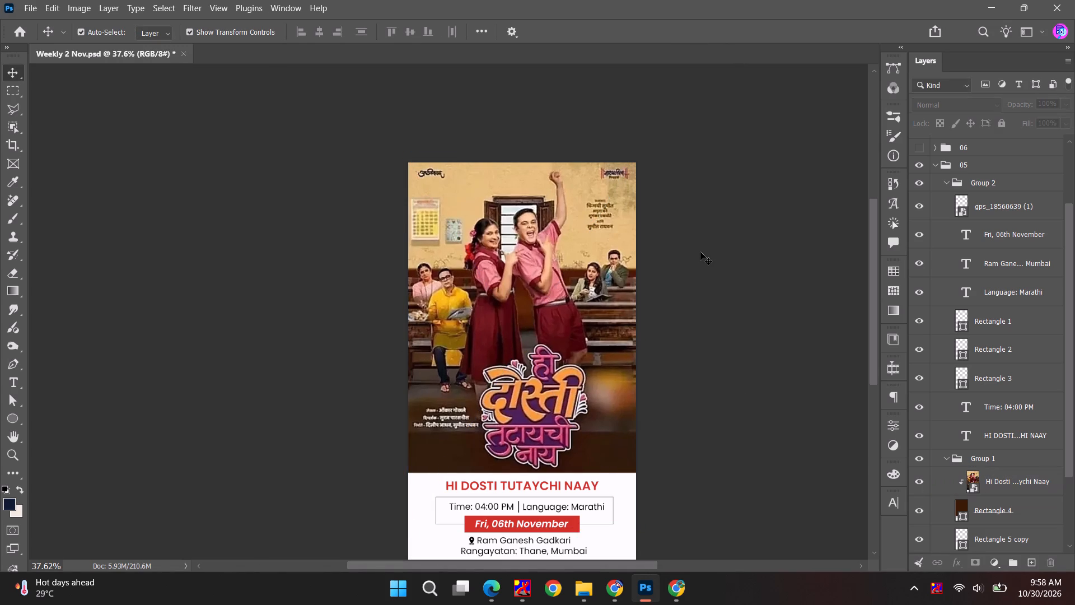
click(700, 334)
Collapse group 05 and its Group 1, and make group 06 visible.
click(945, 462)
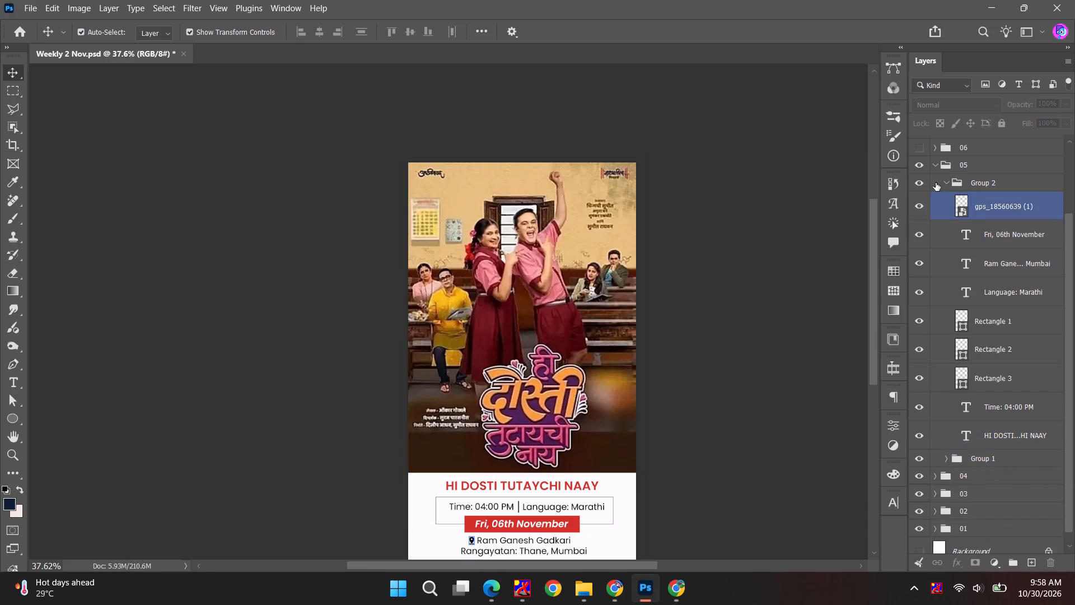
click(936, 165)
click(918, 238)
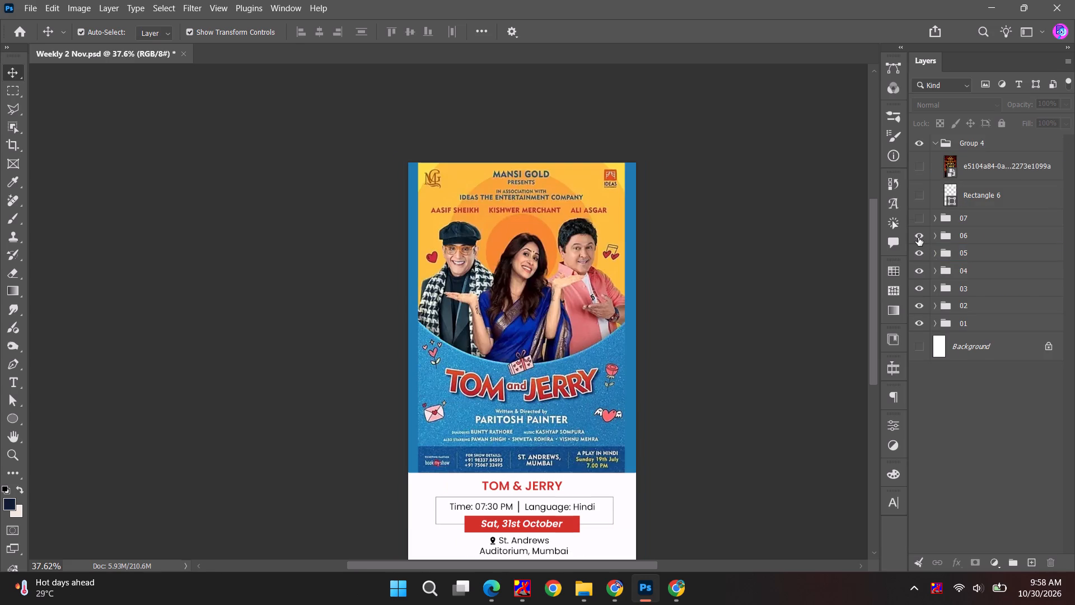
click(527, 299)
Look up the Sat, 07th November row in the Weekly Play schedule.
key(alt+Tab)
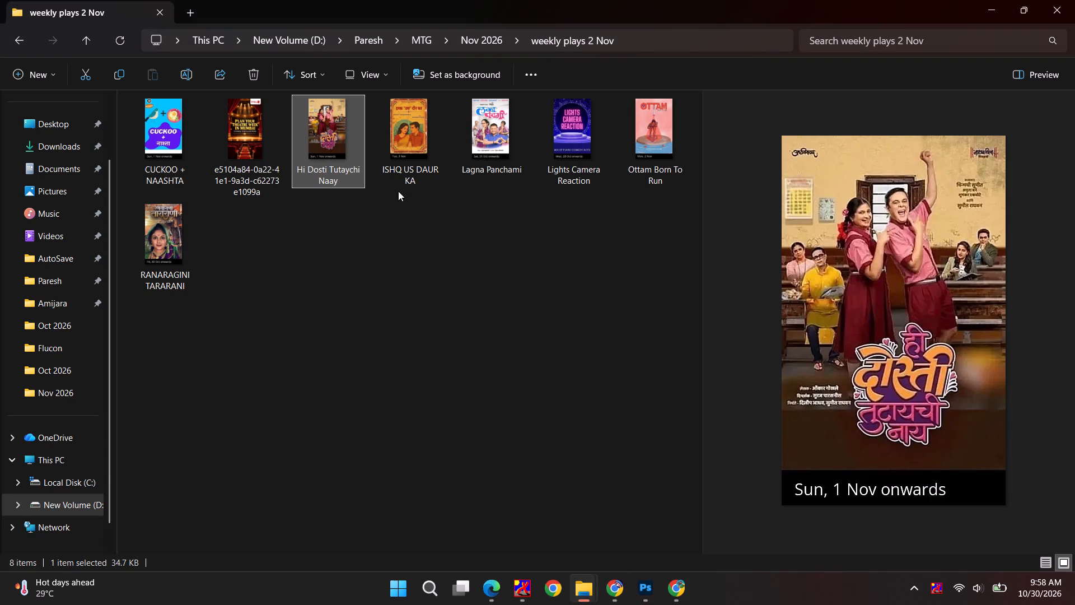
key(alt+Tab)
key(alt+Tab)
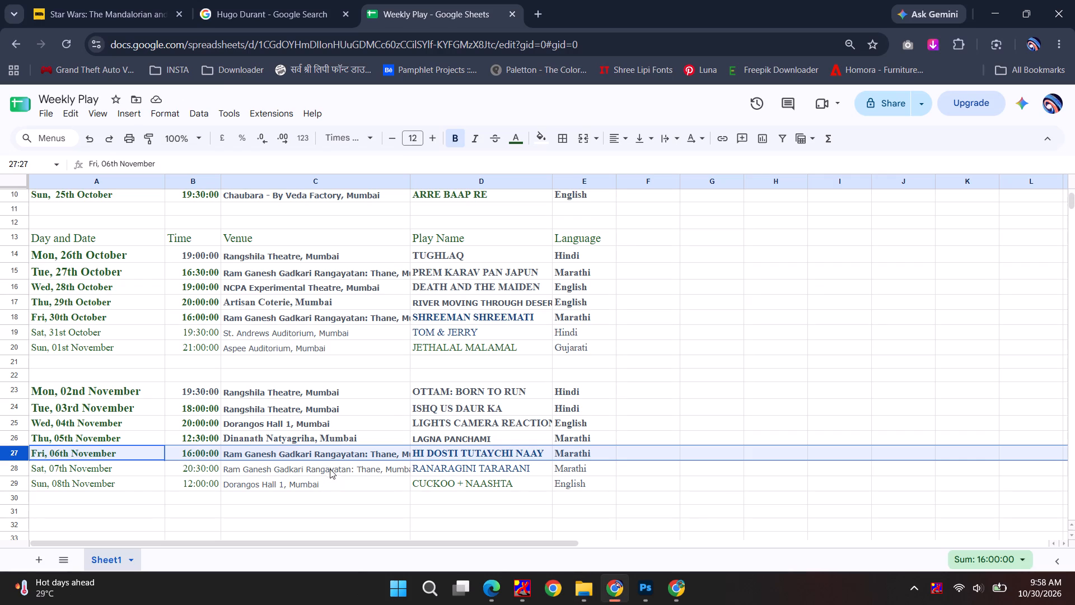
click(330, 468)
key(alt+Tab)
key(alt+Tab)
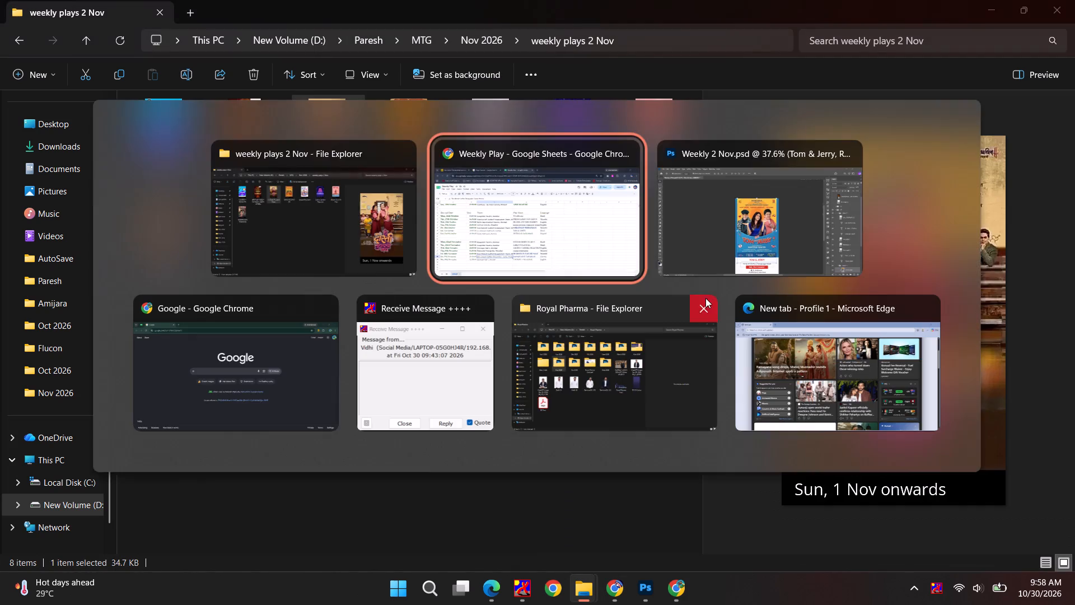
alt+click(555, 231)
key(alt+Tab)
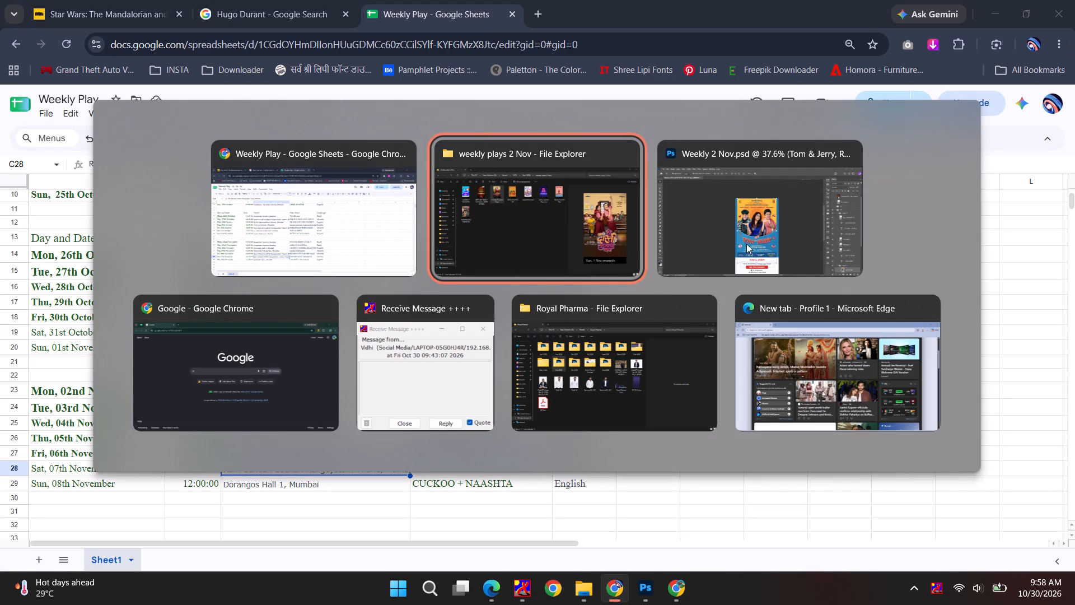
alt+click(845, 251)
Delete the old group 06 containing the Tom & Jerry poster.
scroll(975, 311, up, 5)
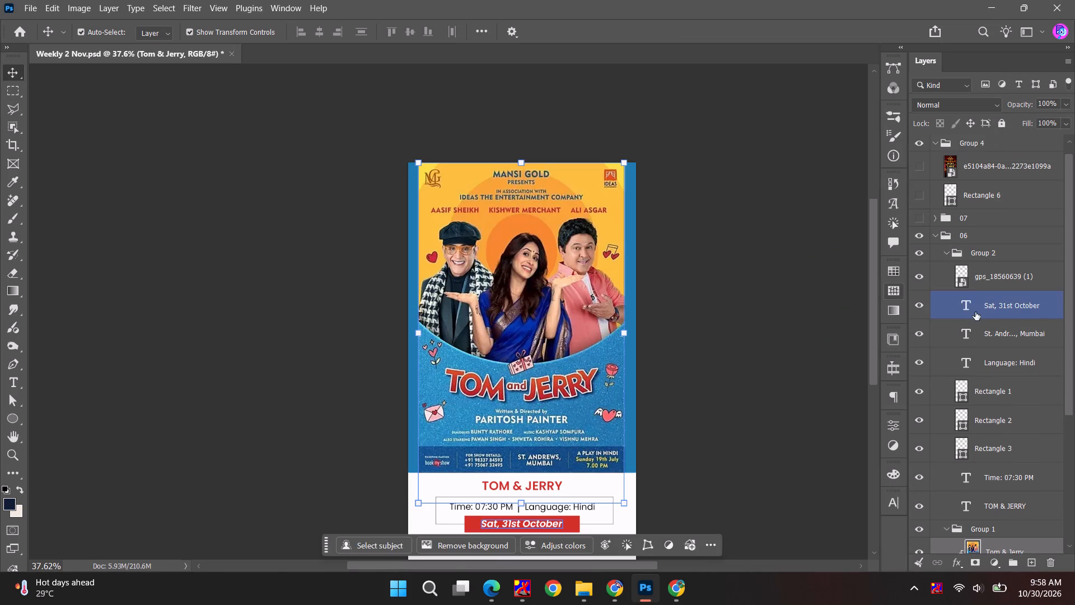
click(936, 233)
click(962, 239)
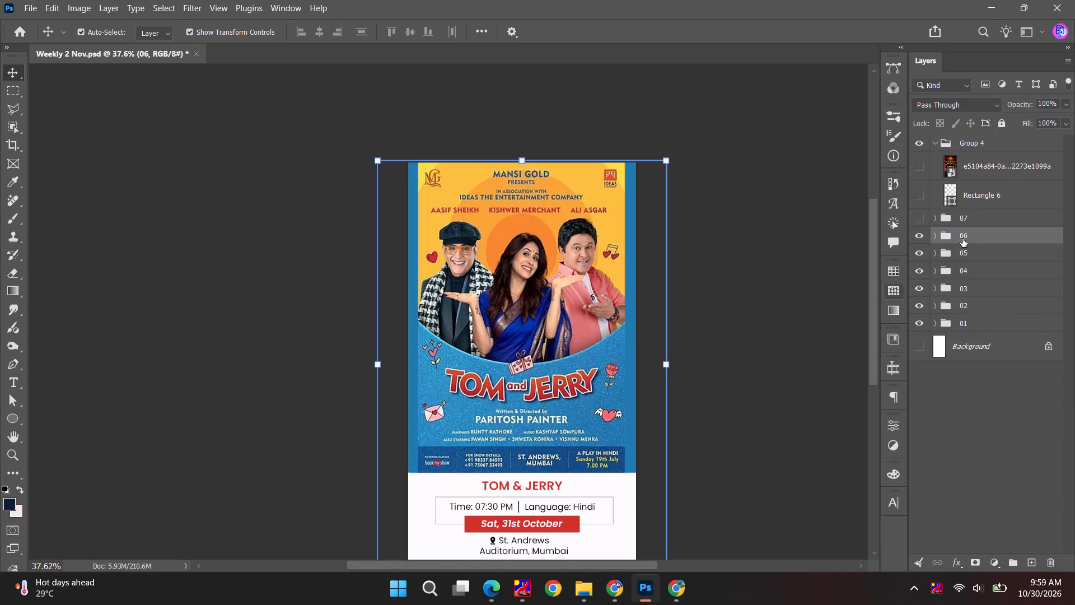
key(alt+Tab)
key(alt+Tab)
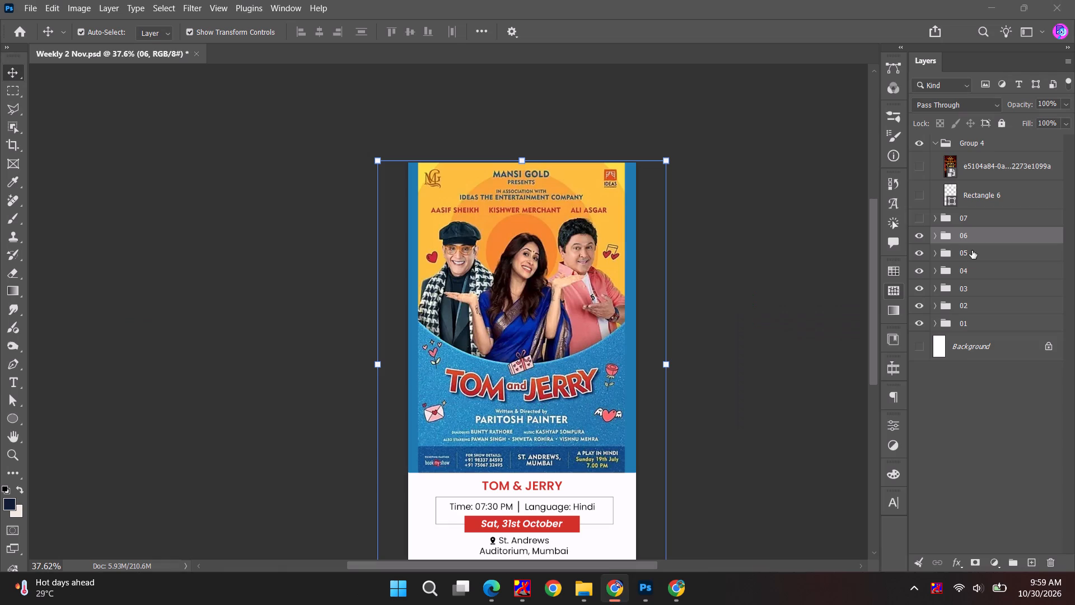
key(Delete)
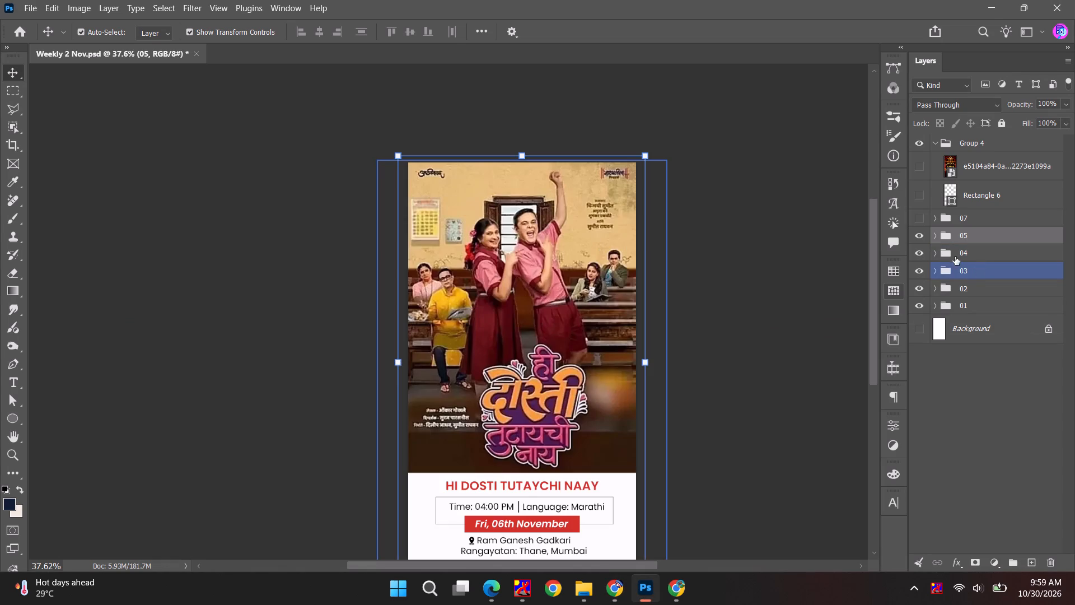
Duplicate group 05 directly above itself and rename the copy as 06.
alt+drag(968, 235, 969, 227)
double_click(966, 235)
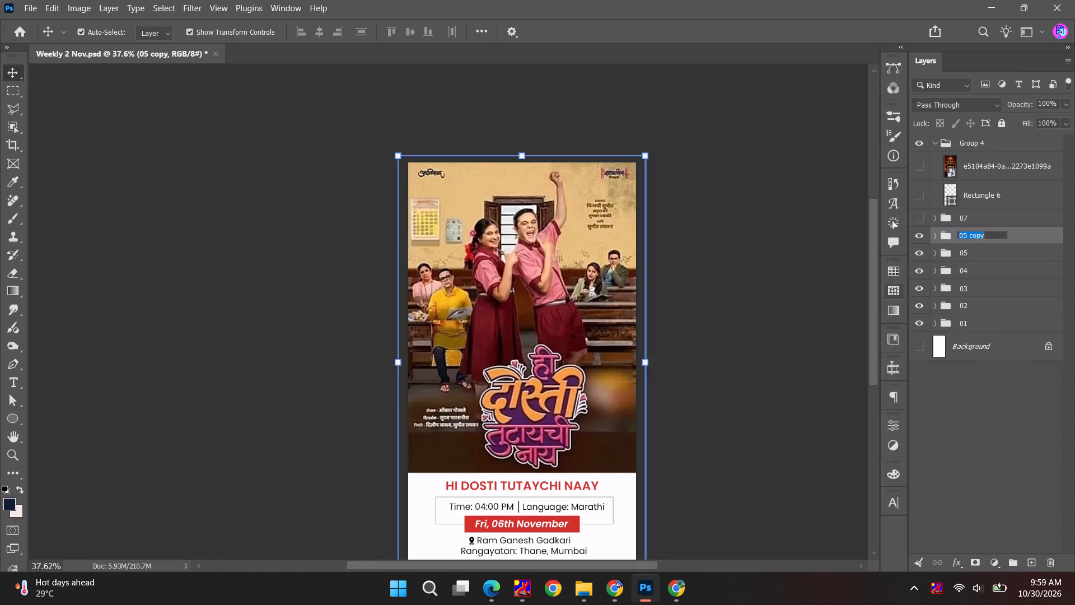
drag(962, 235, 1031, 232)
key(6)
key(Return)
Set the time text in group 06 to 08:30 PM, following the schedule's Sat, 07th November row.
key(alt+Tab)
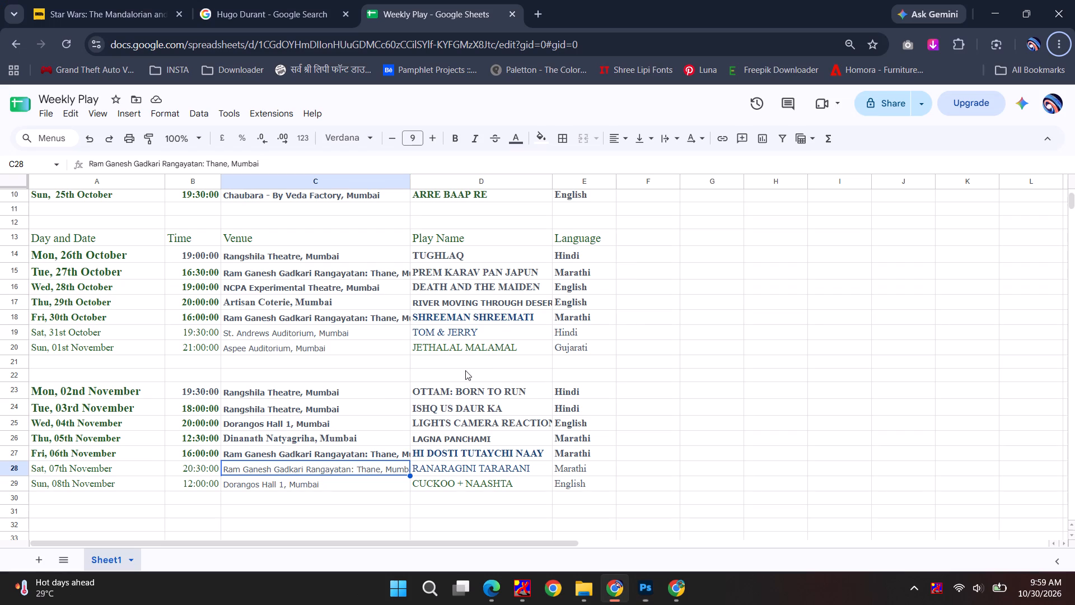
click(190, 472)
key(alt+Tab)
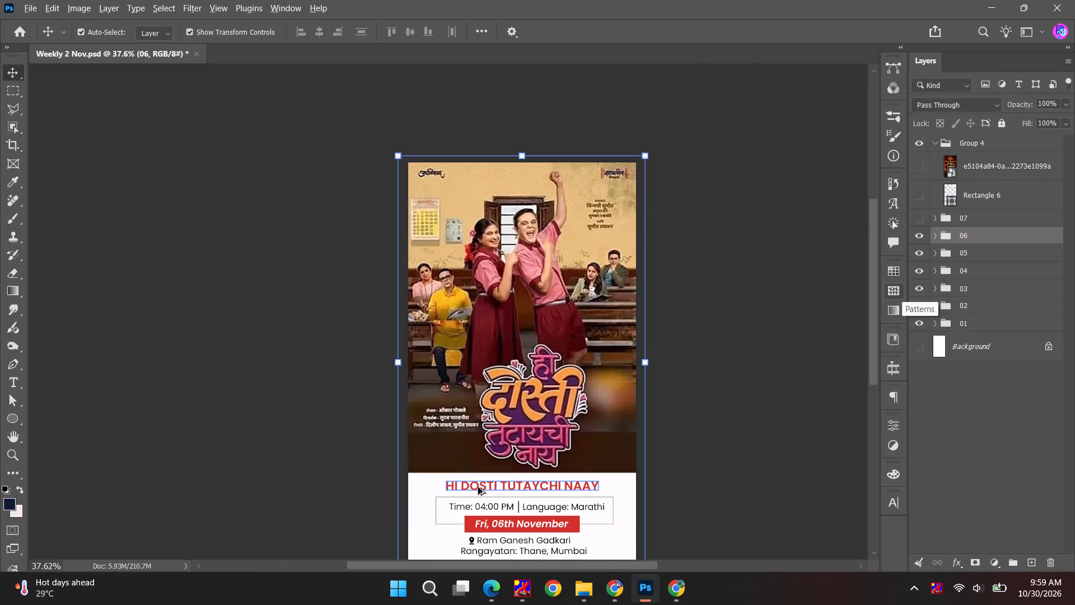
alt+scroll(479, 489, up, 10)
key(t)
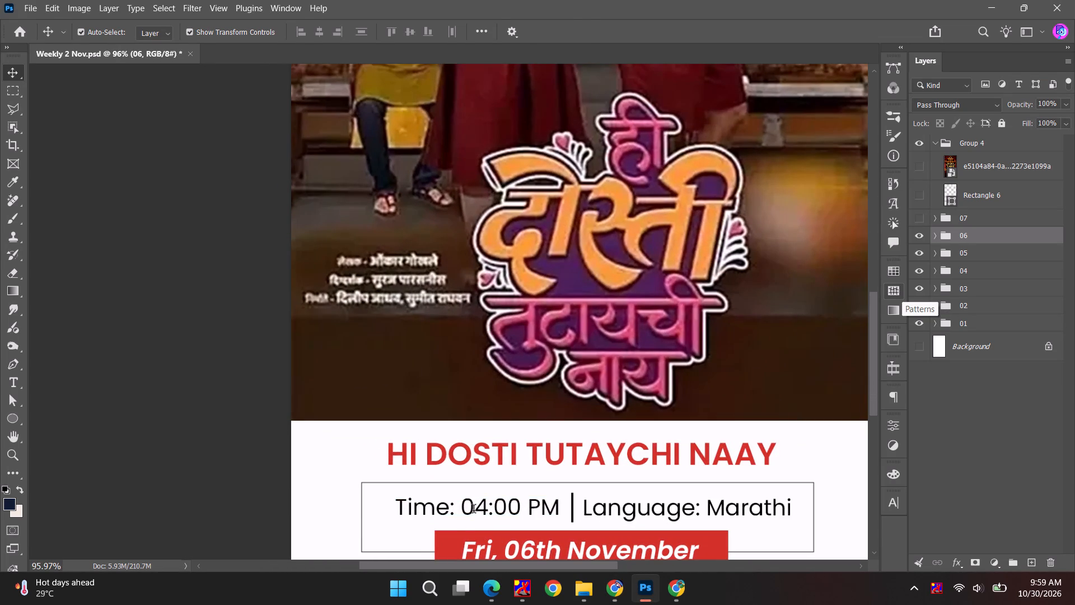
double_click(474, 510)
text(08)
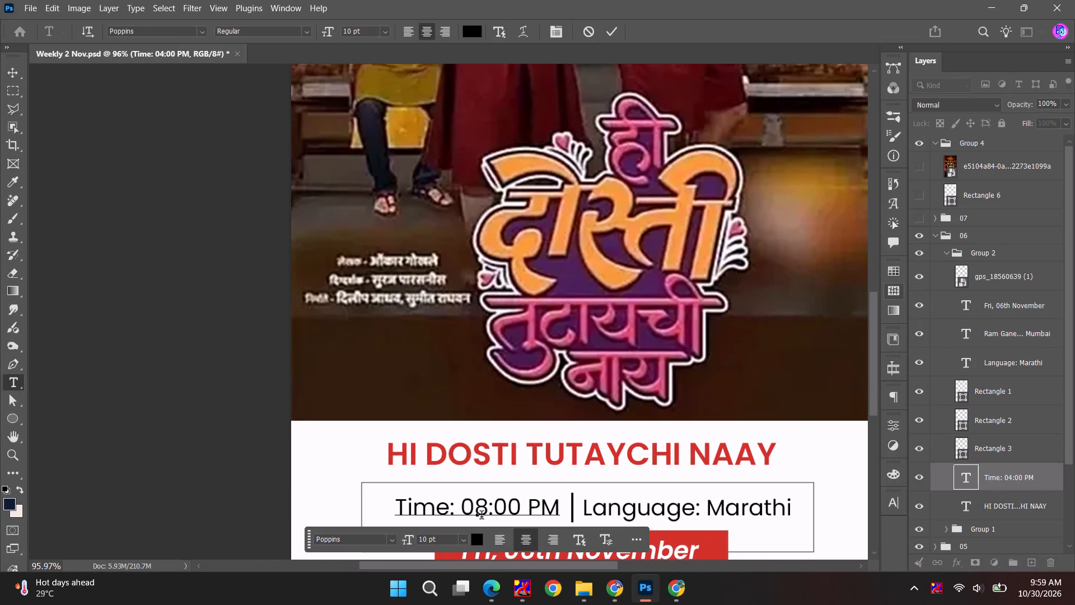
key(Right)
key(Right)
key(shift+Left)
key(3)
Check the language and play name in the schedule's Sat, 07th November row.
key(alt+Tab)
click(582, 466)
key(alt+Tab)
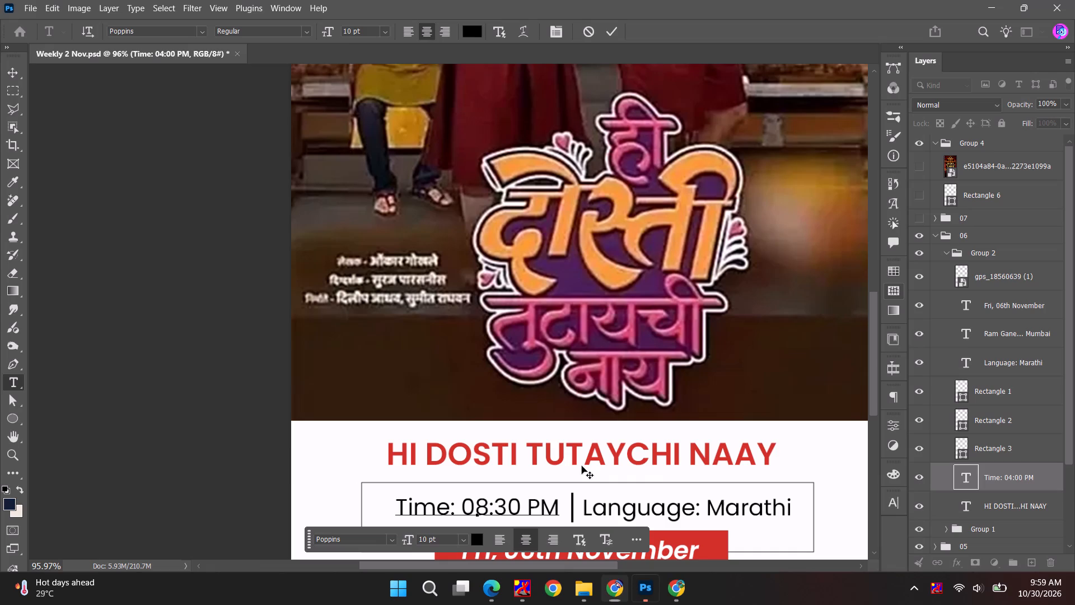
key(alt+Tab)
click(488, 470)
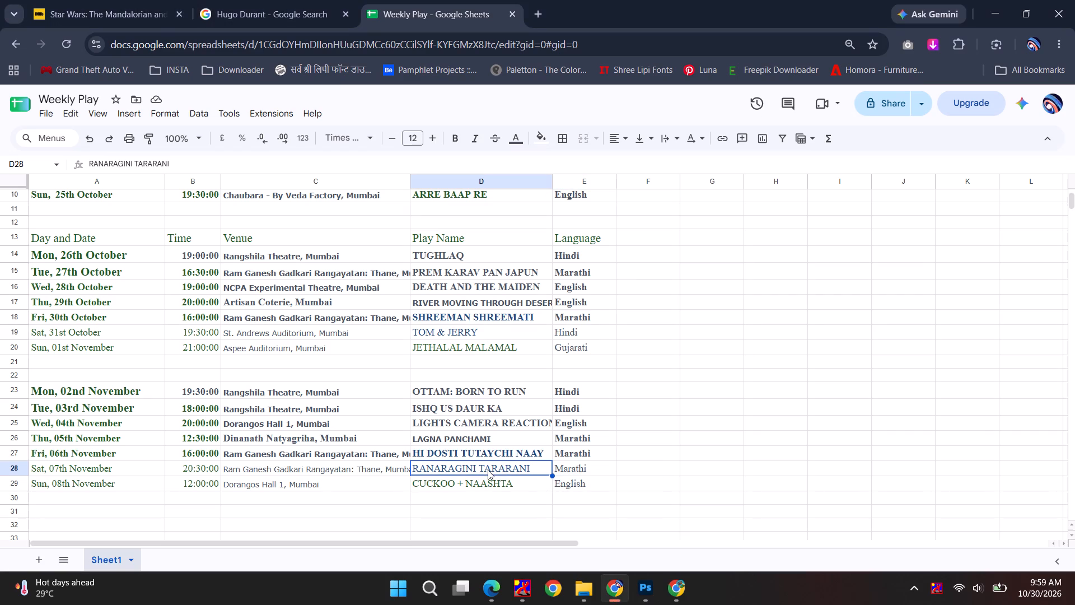
key(ctrl+c)
scroll(488, 470, down, 2)
key(alt+Tab)
key(alt+Tab)
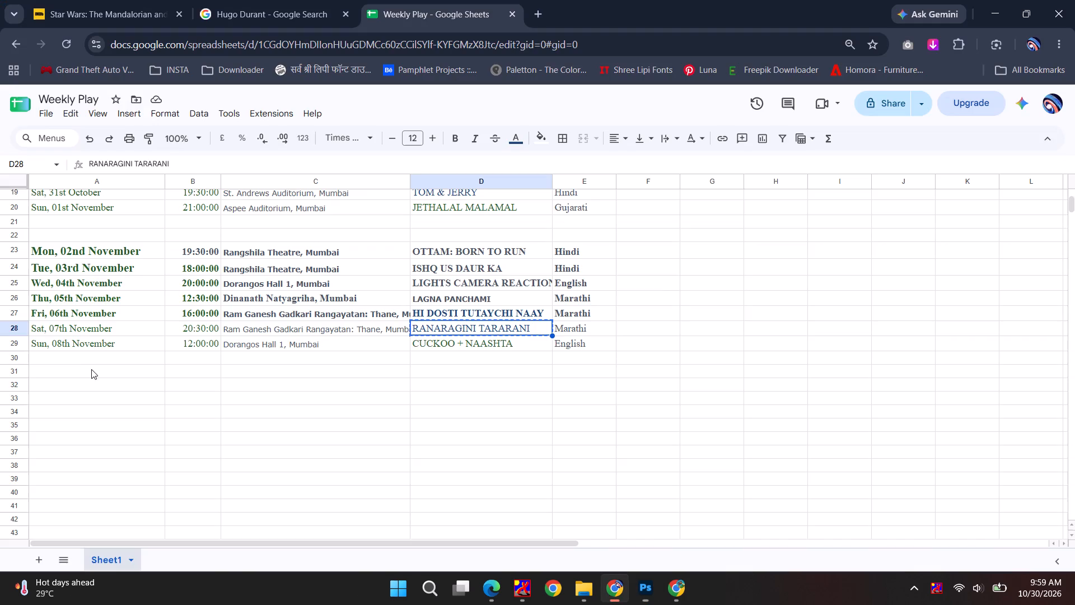
Replace the Wed, 04th November date text in group 03 with Sat, 07th November copied from the schedule.
click(85, 331)
key(ctrl+c)
key(alt+Tab)
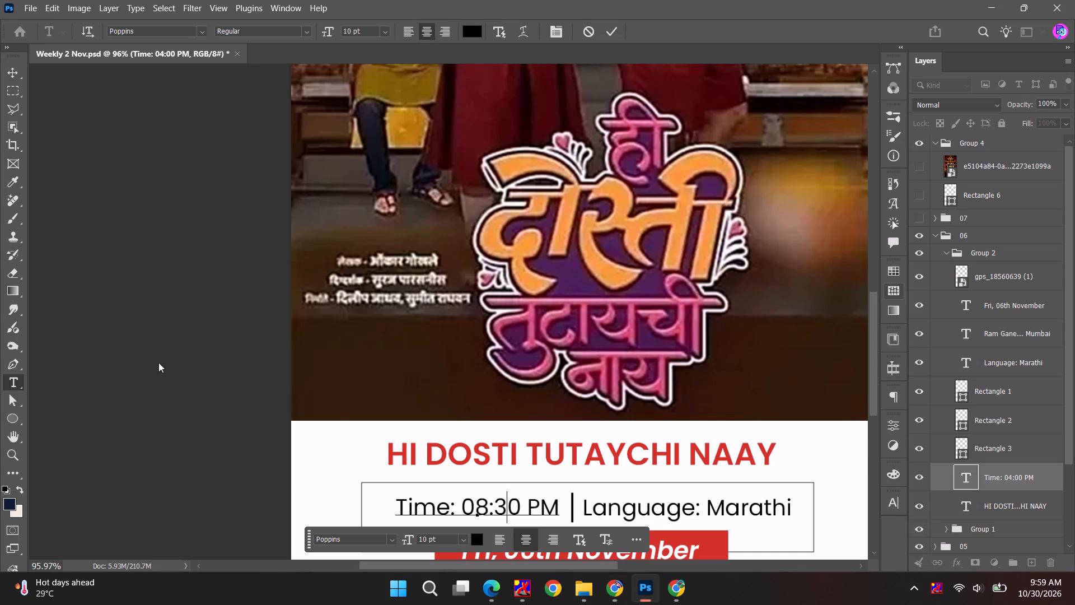
scroll(377, 377, down, 3)
click(635, 518)
scroll(562, 488, down, 4)
click(219, 396)
key(Escape)
scroll(222, 397, down, 4)
click(707, 479)
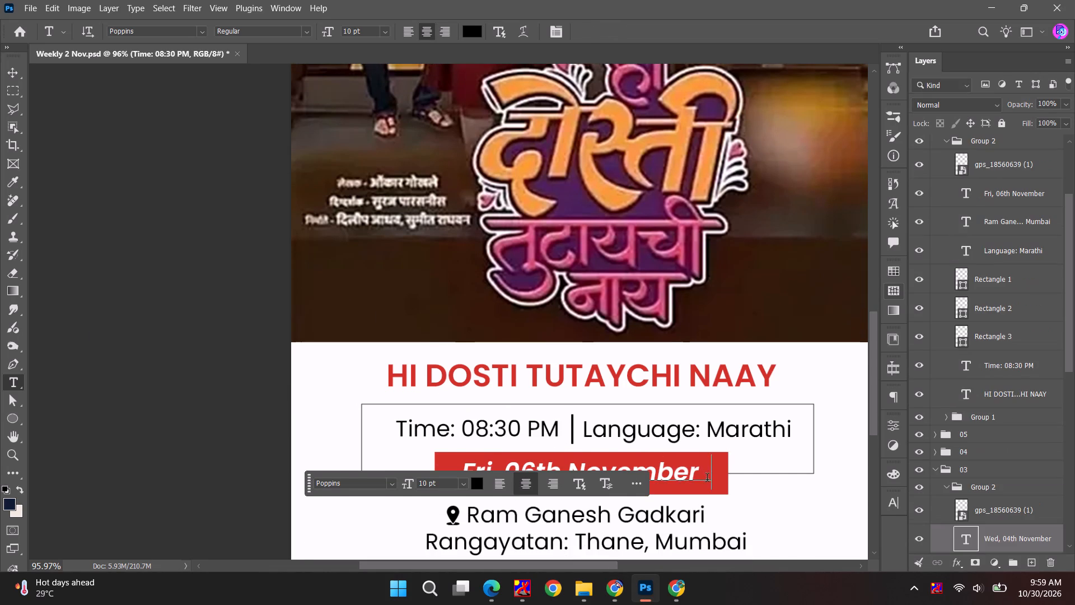
key(ctrl+a)
key(ctrl+v)
key(Escape)
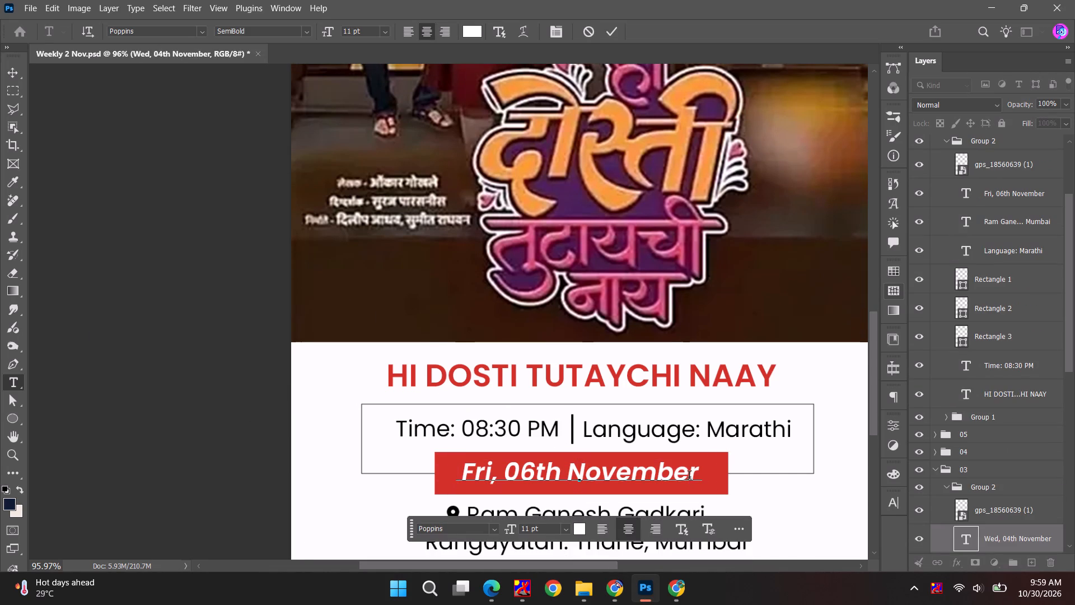
Replace the play title in group 06 with RANARAGINI TARARANI copied from the schedule.
click(464, 383)
key(alt+Tab)
click(441, 331)
key(ctrl+c)
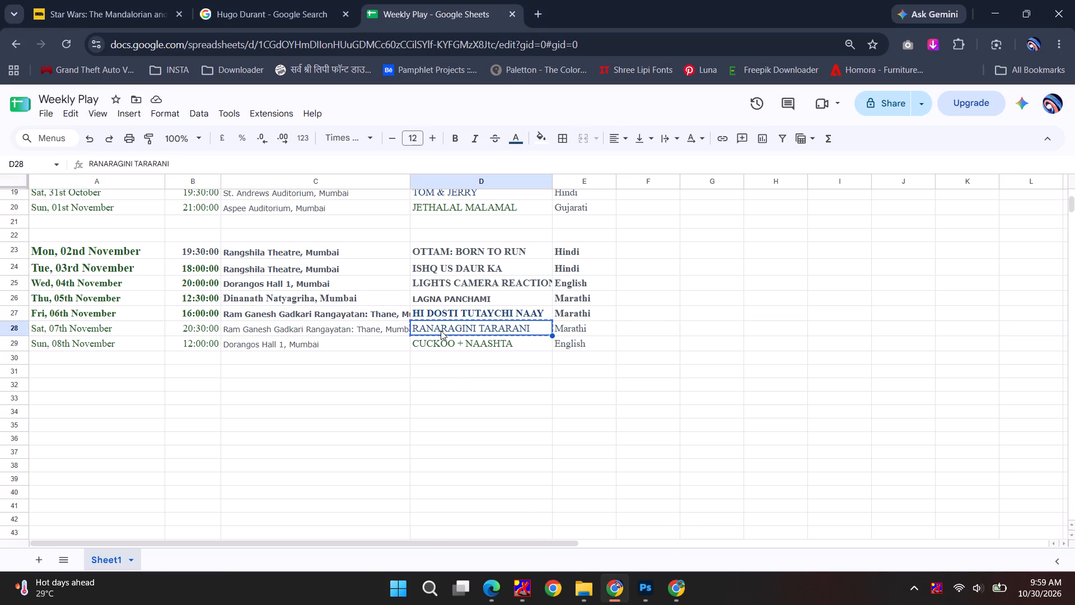
key(alt+Tab)
click(526, 376)
key(ctrl+a)
key(ctrl+v)
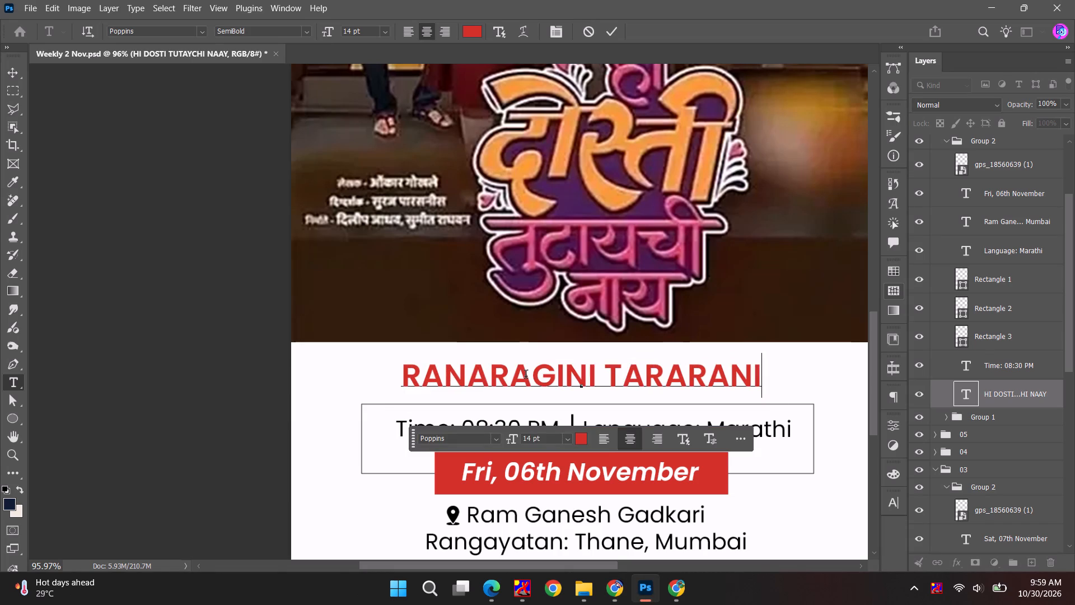
key(Escape)
Compare the group 06 poster's venue and time with the schedule's Sat, 07th November row.
scroll(502, 384, down, 6)
key(alt+Tab)
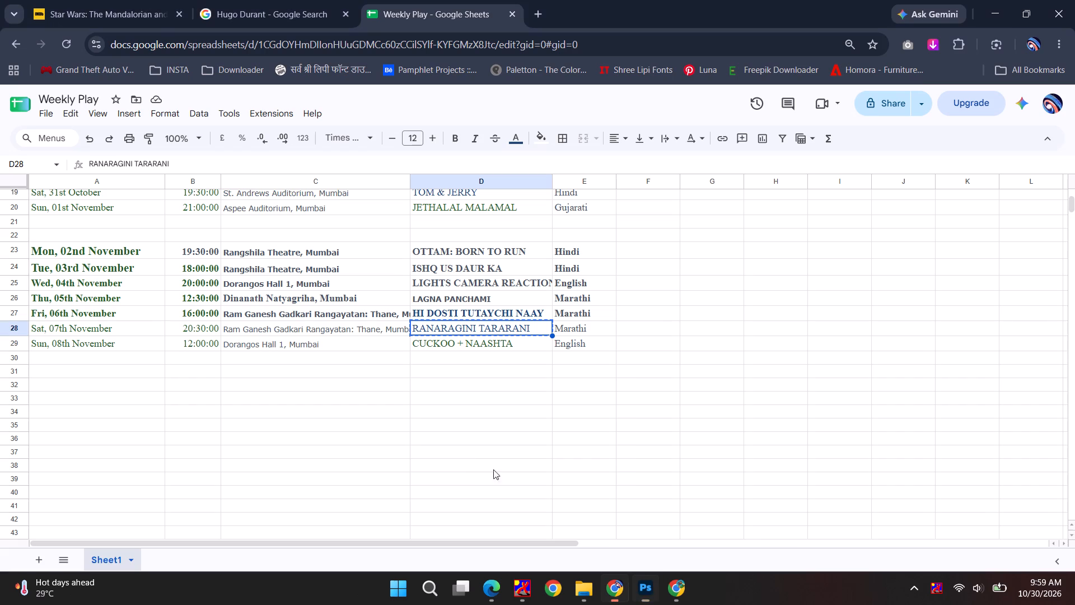
key(alt+Tab)
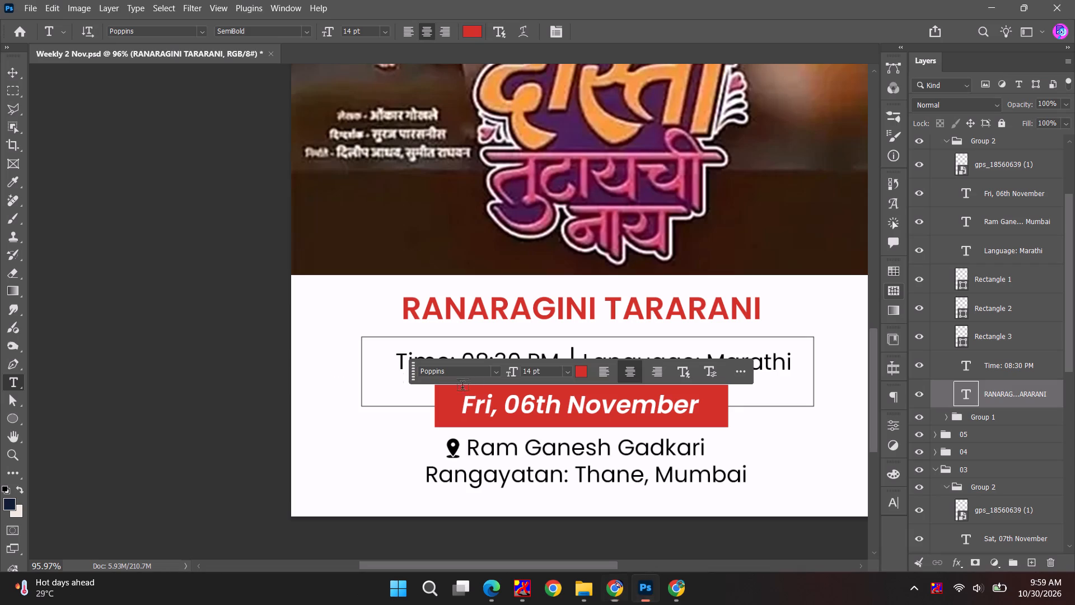
click(26, 78)
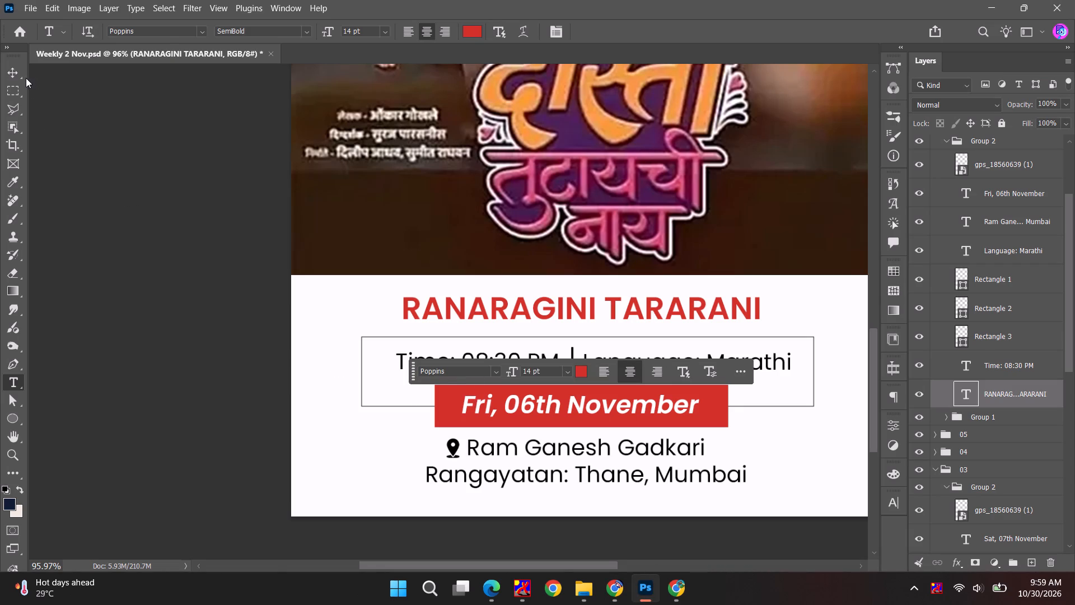
click(19, 76)
click(114, 331)
key(alt+Tab)
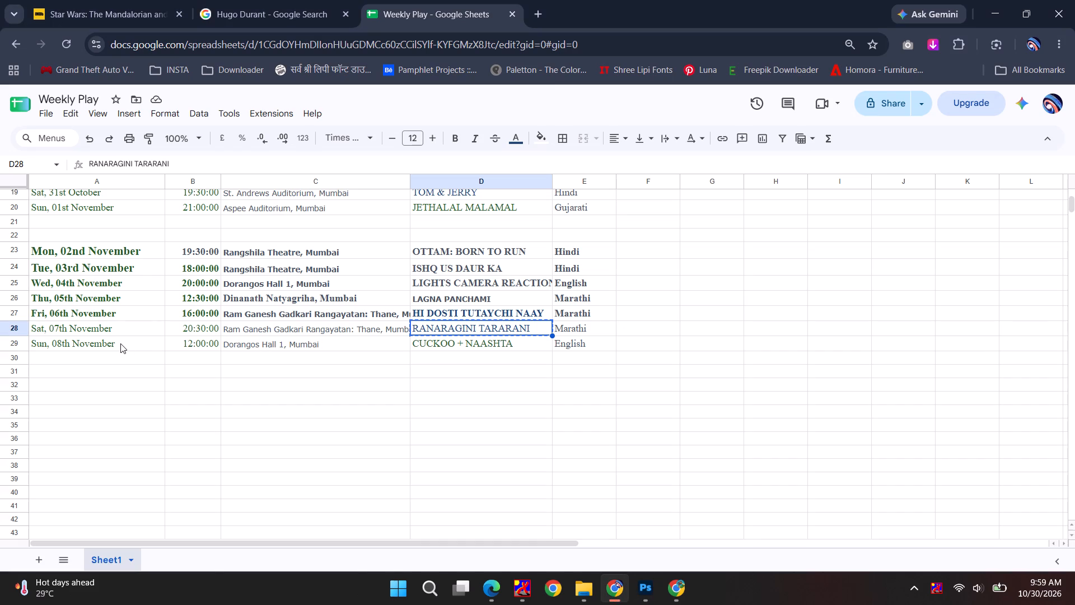
click(218, 331)
key(alt+Tab)
key(alt+Tab)
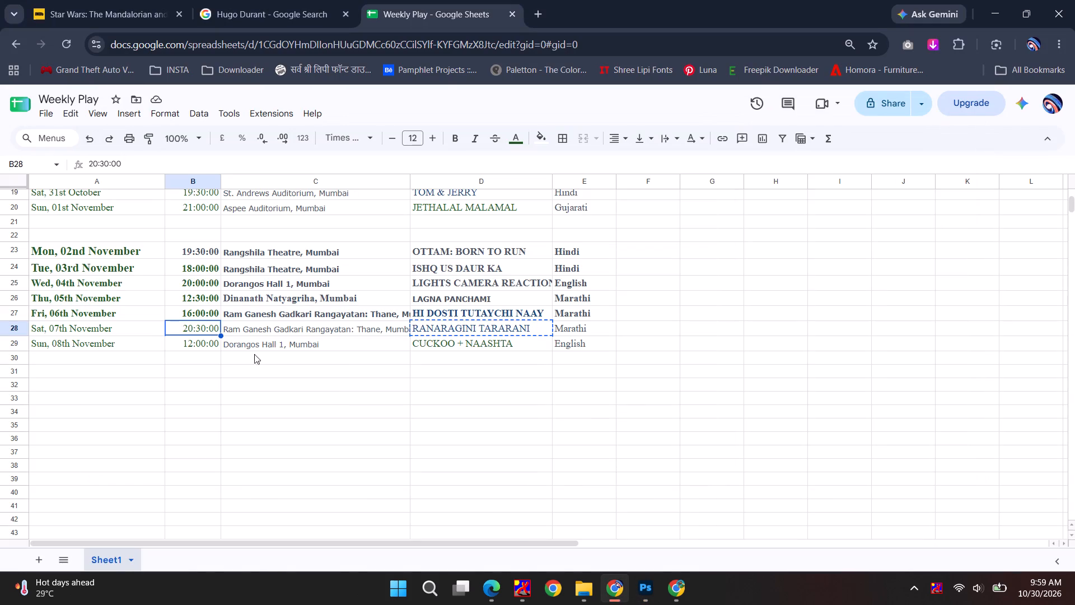
key(alt+Tab)
Place the RANARAGINI TARARANI image from the weekly plays 2 Nov folder into group 06's poster and scale it down within the artwork area.
alt+scroll(591, 250, down, 15)
key(space)
drag(606, 220, 578, 426)
click(582, 359)
key(alt+Tab)
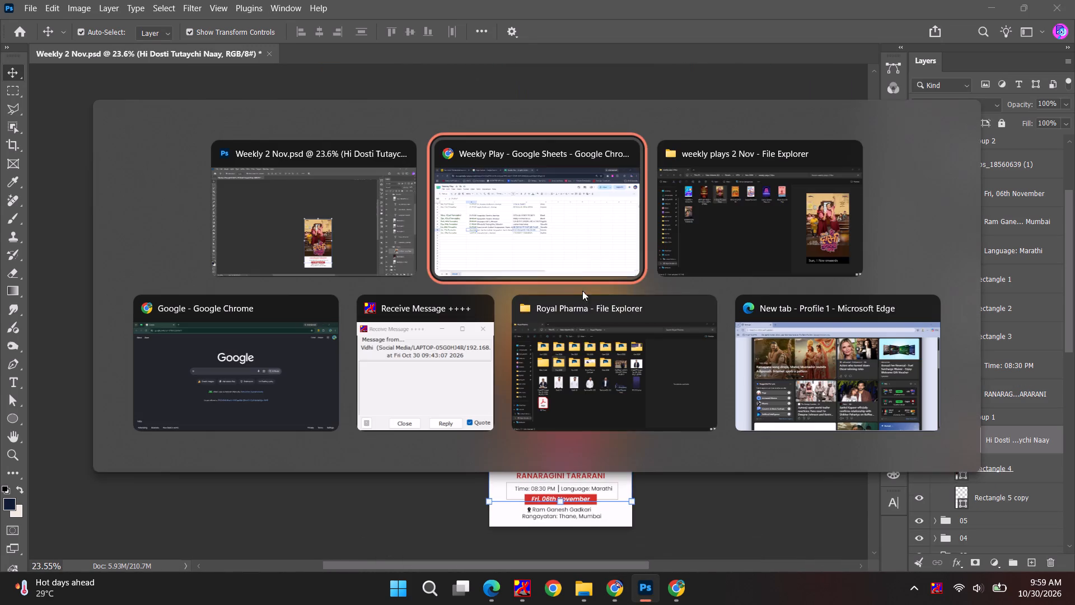
alt+click(789, 222)
click(168, 241)
drag(189, 257, 434, 358)
key(alt+Tab)
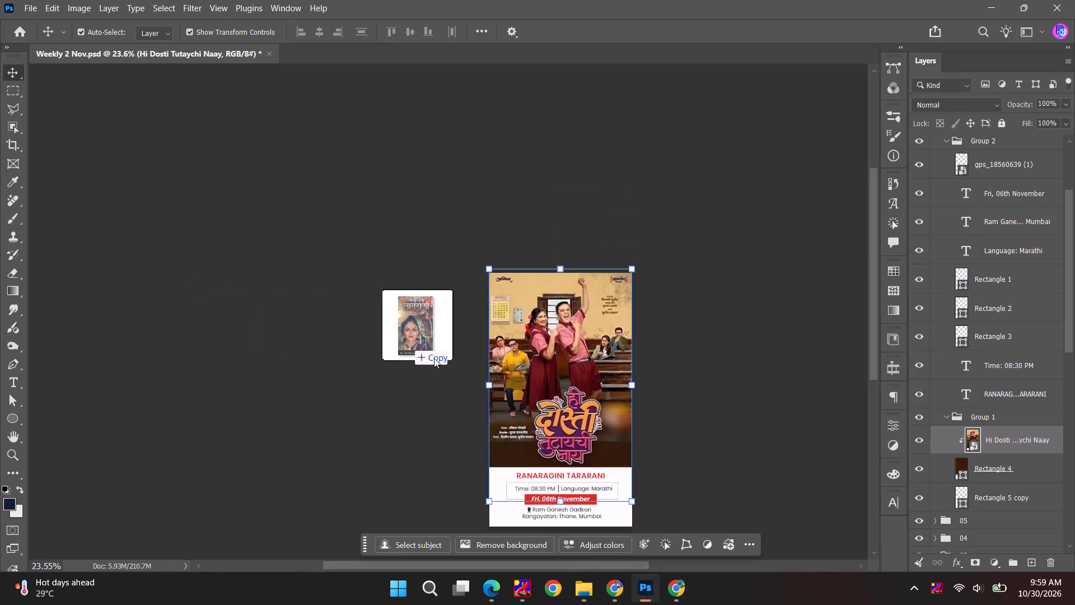
drag(434, 358, 562, 390)
drag(578, 417, 578, 408)
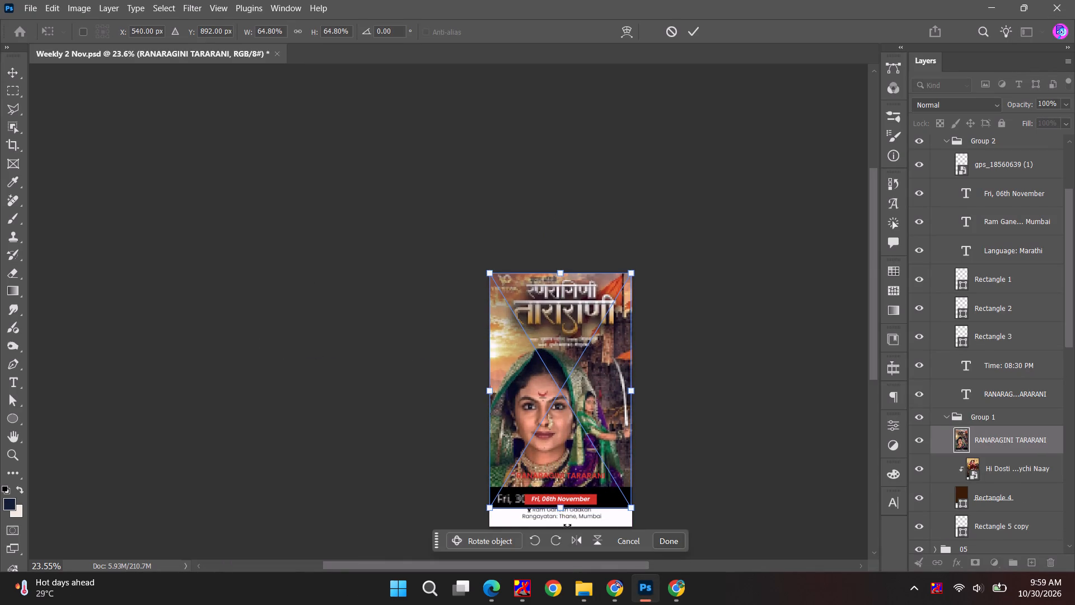
shift+drag(564, 512, 561, 496)
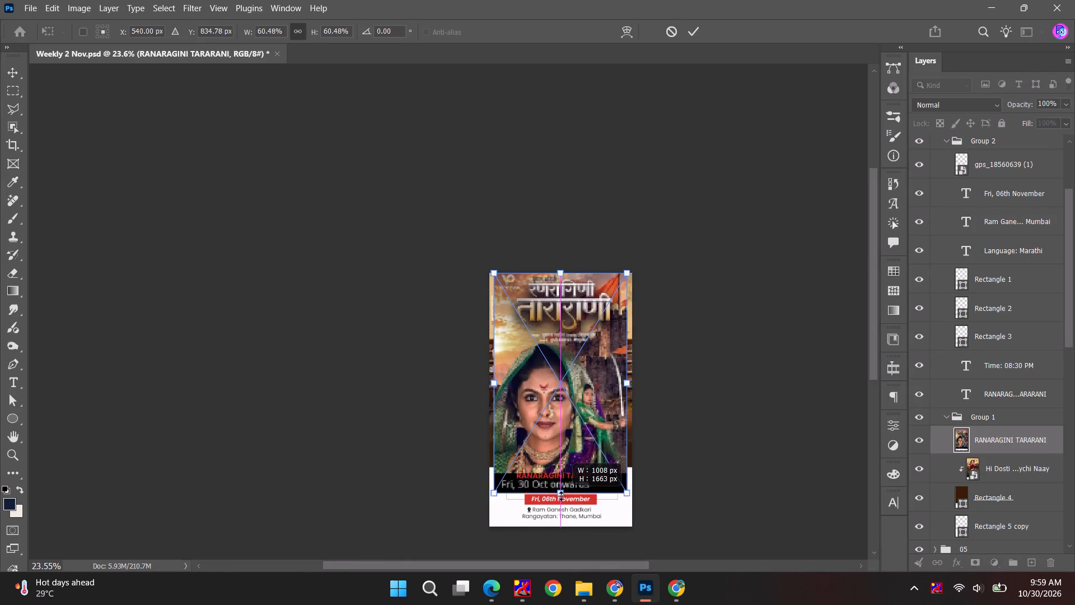
shift+drag(561, 496, 560, 489)
Clip the RANARAGINI TARARANI image to Rectangle 4 beneath the Hi Dosti Tutaychi Naay image, and delete that old image layer.
drag(1005, 444, 1004, 483)
click(916, 446)
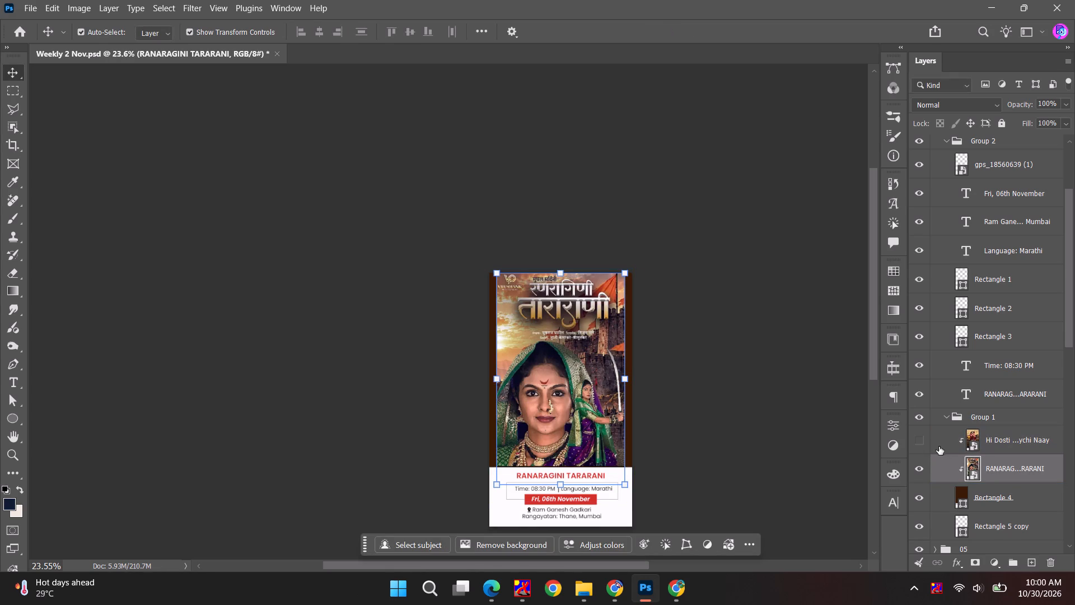
click(1007, 438)
key(BackSpace)
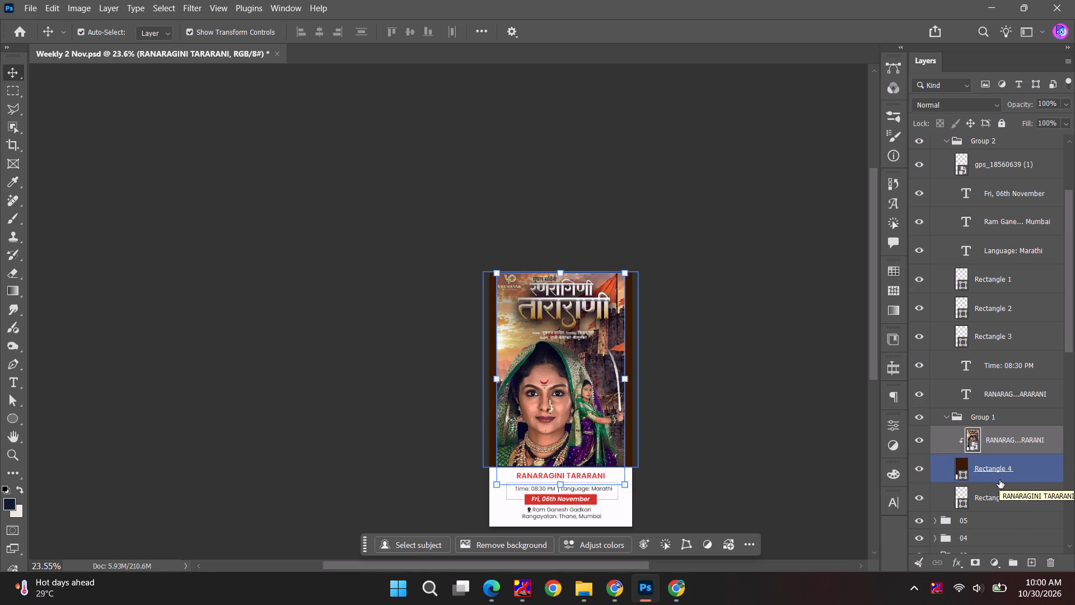
Recolour group 06's Rectangle 4 background to the peach tone dc926e sampled from the new artwork.
double_click(957, 465)
click(498, 346)
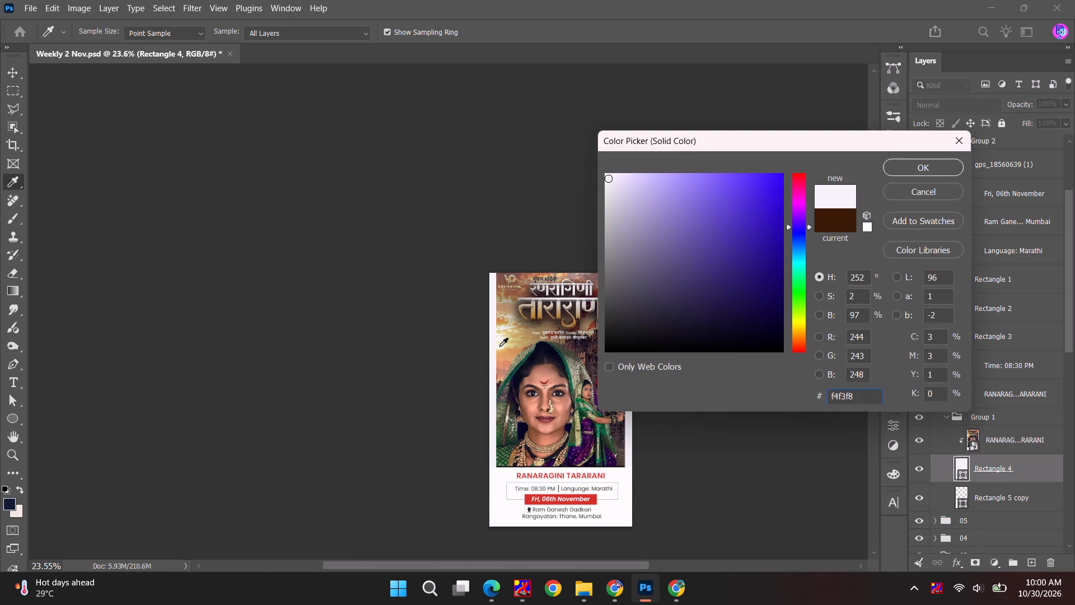
drag(501, 351, 501, 365)
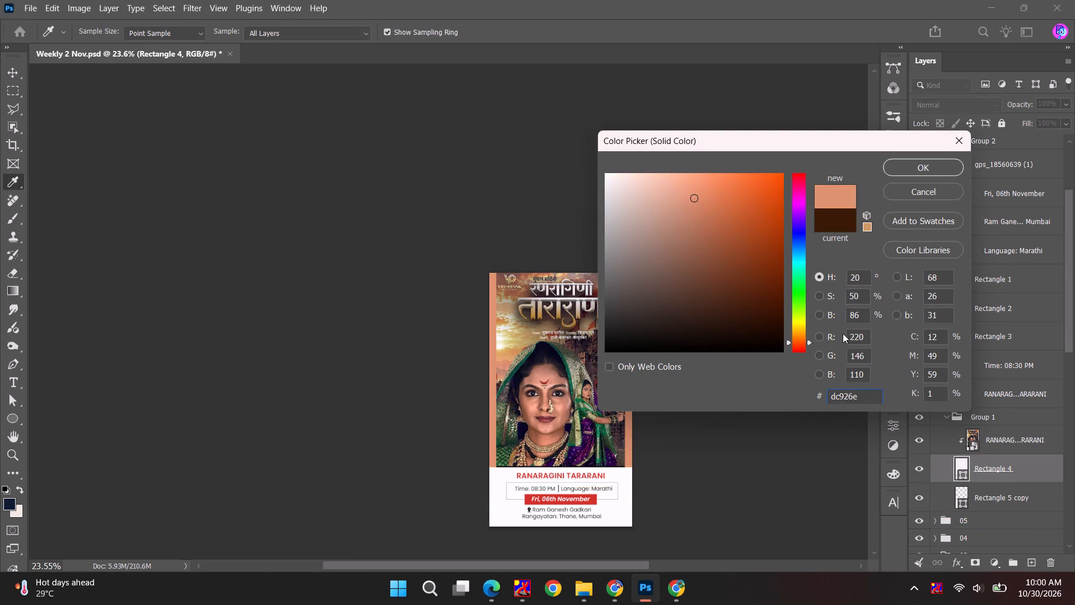
click(937, 170)
click(707, 207)
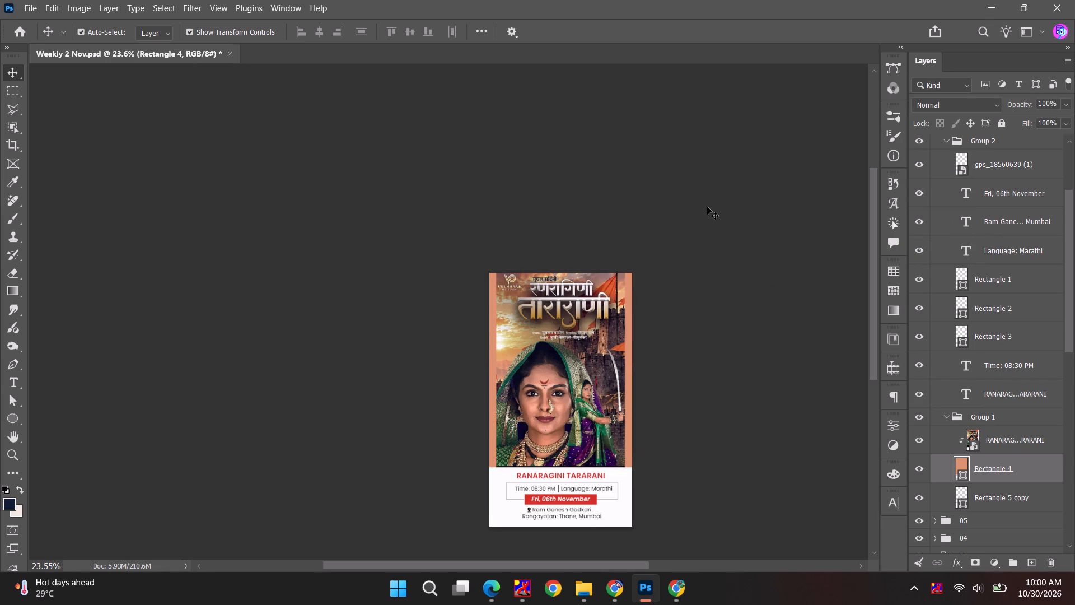
click(701, 443)
Collapse layer groups 06 and 03.
key(alt+Tab)
key(alt+Tab)
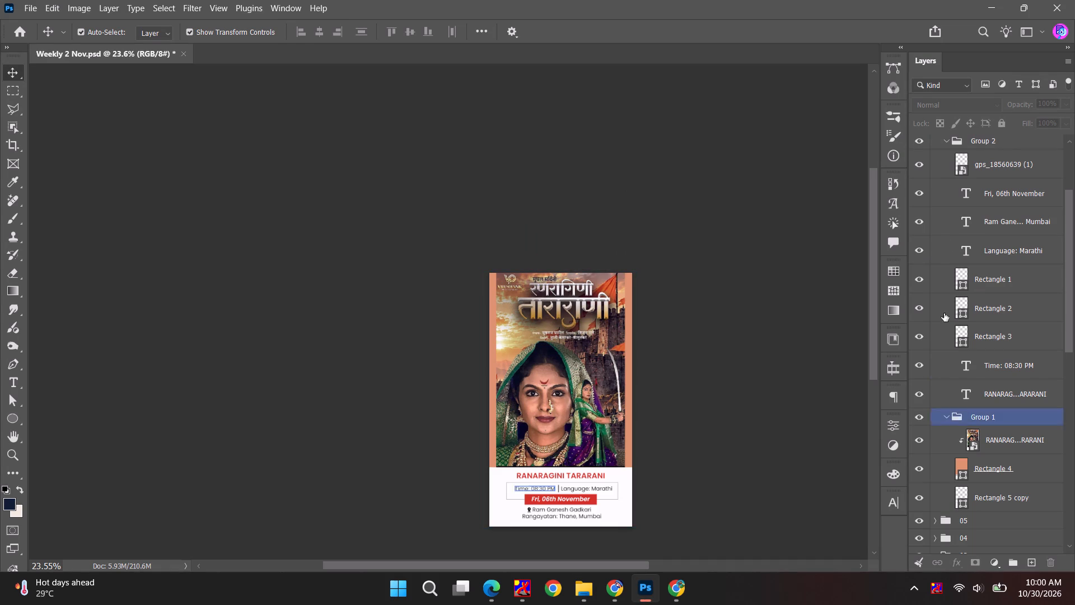
scroll(947, 224, up, 5)
click(938, 211)
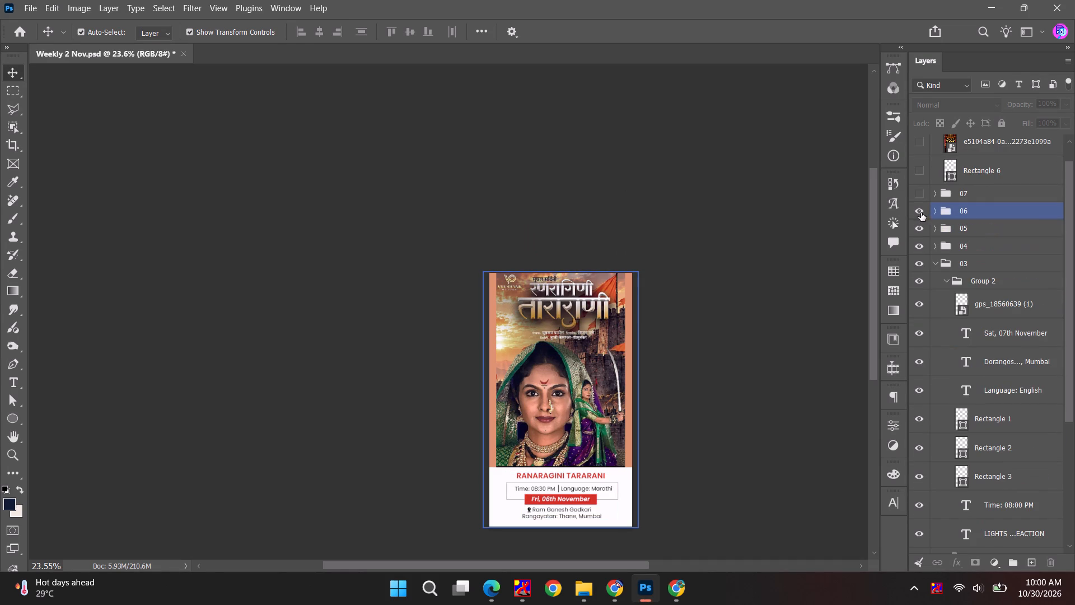
click(937, 260)
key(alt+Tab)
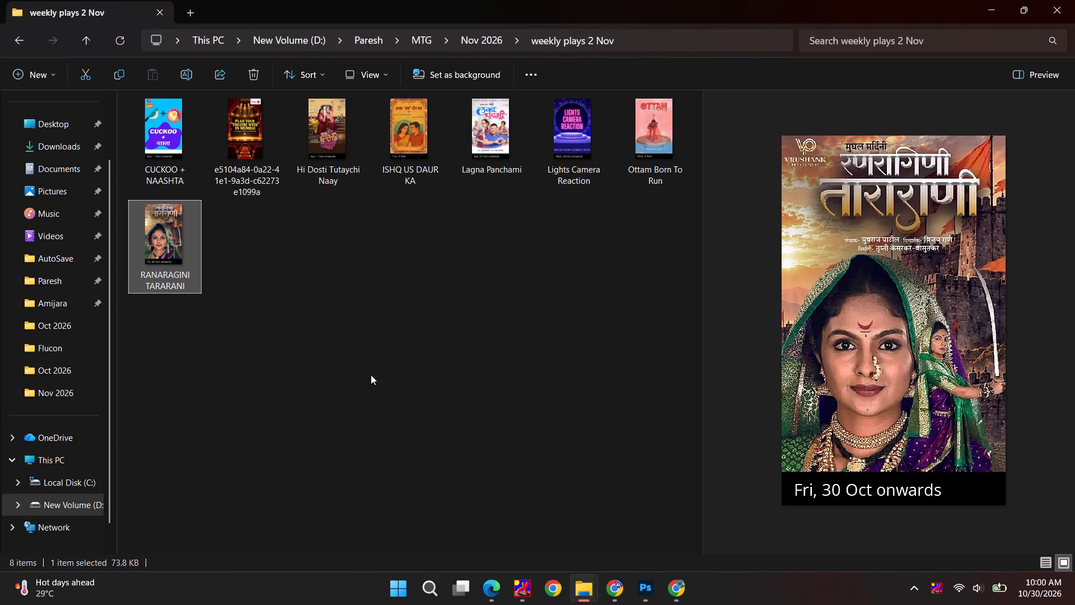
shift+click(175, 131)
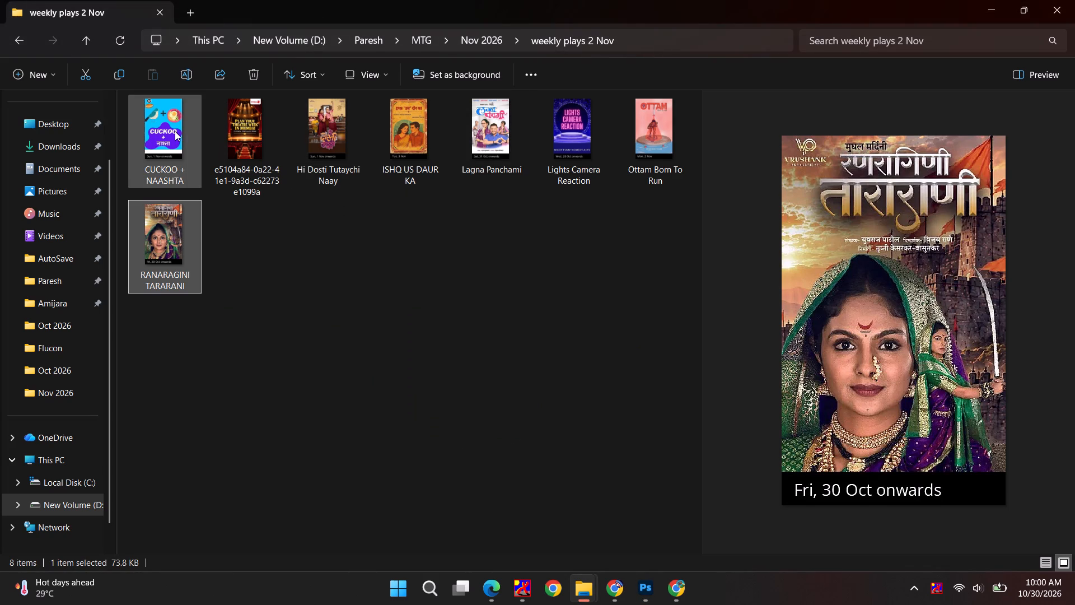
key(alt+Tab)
Switch to the Weekly Play schedule in Chrome and bold the Sat, 07th November row.
key(alt+Tab)
alt+click(698, 229)
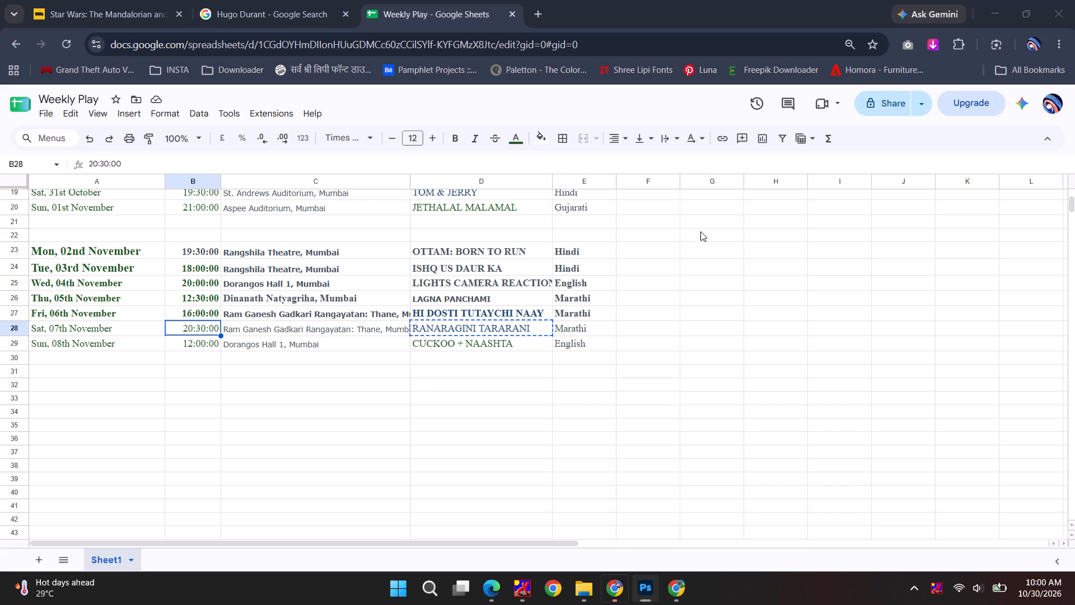
click(362, 330)
key(shift+space)
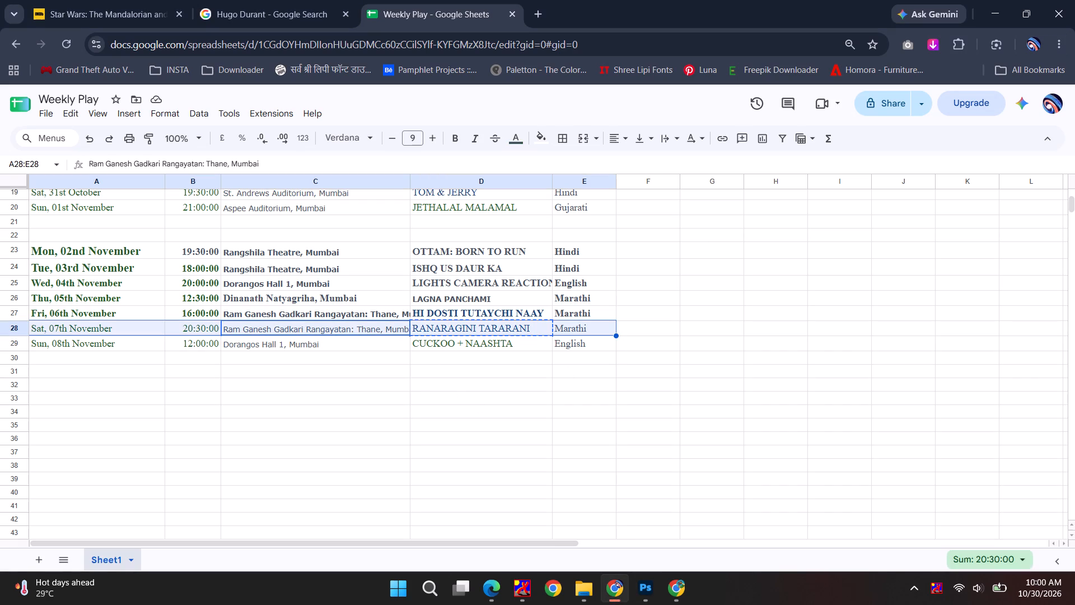
key(ctrl+b)
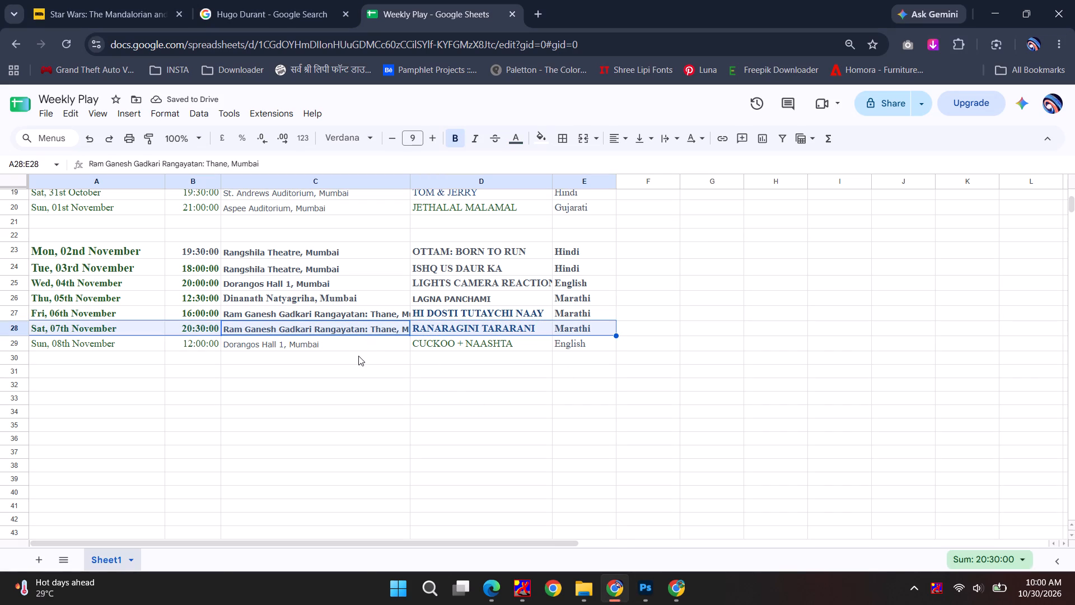
click(309, 351)
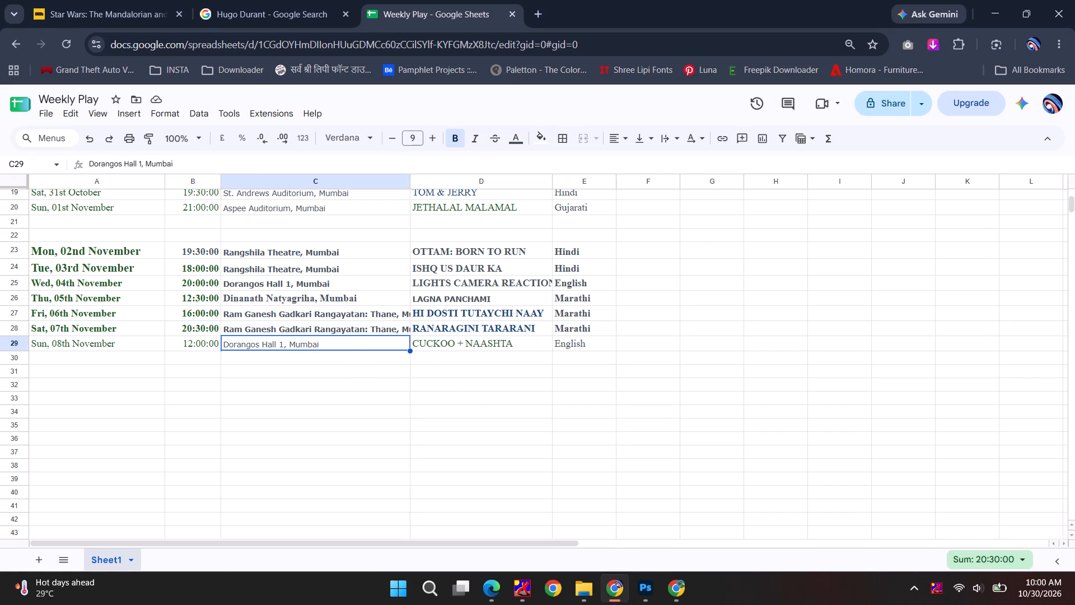
In Photoshop, replace group 07 with a duplicate of group 03 placed above group 06 and named 07.
key(alt+Tab)
alt+click(537, 225)
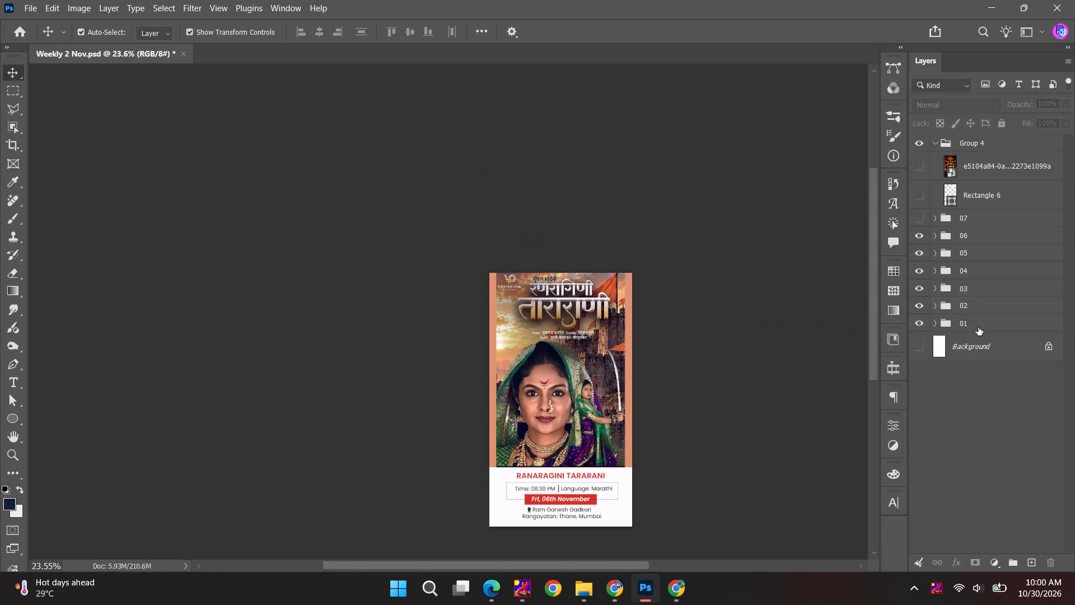
click(977, 323)
click(983, 290)
alt+drag(1003, 287, 1003, 227)
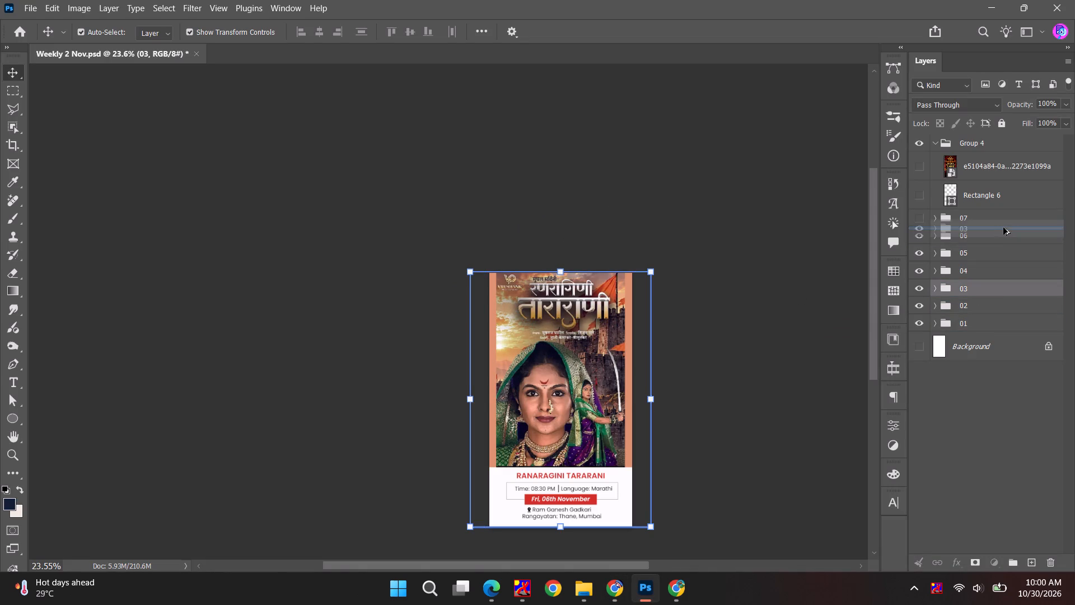
alt+drag(1003, 227, 1005, 226)
click(976, 218)
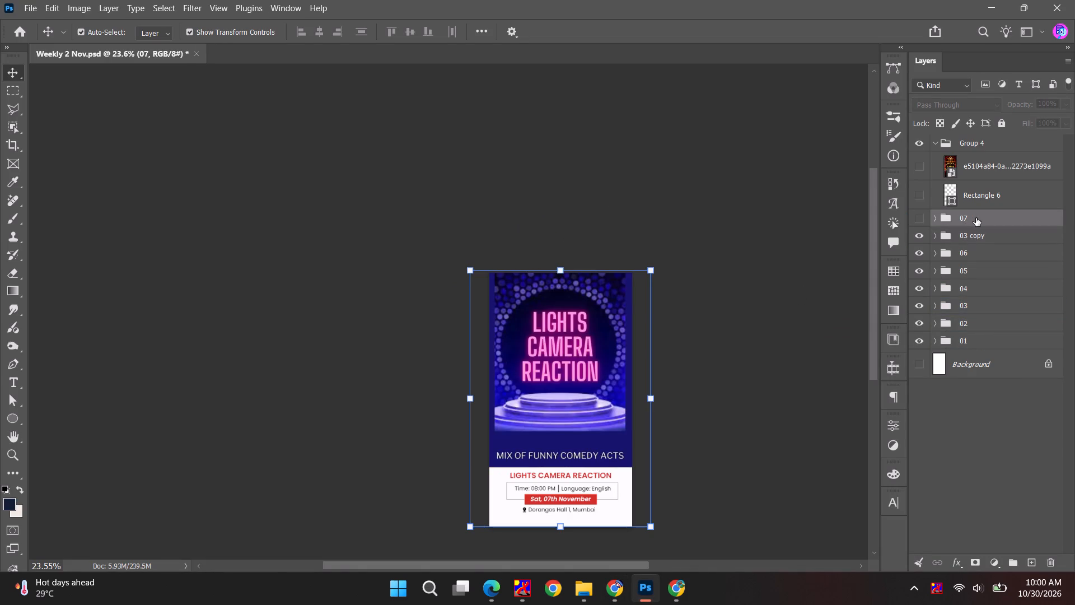
key(Delete)
double_click(976, 218)
text(07)
key(Return)
Change the time text in group 07 to 12:00 PM, following the schedule's Sun, 08th November row.
key(alt+Tab)
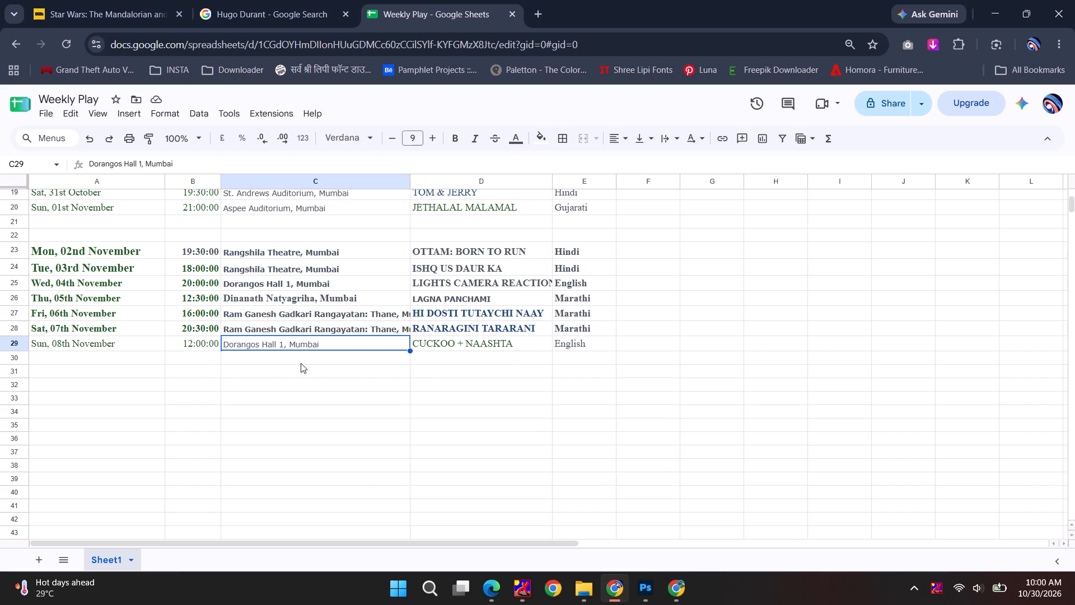
key(alt+Tab)
alt+scroll(562, 546, up, 11)
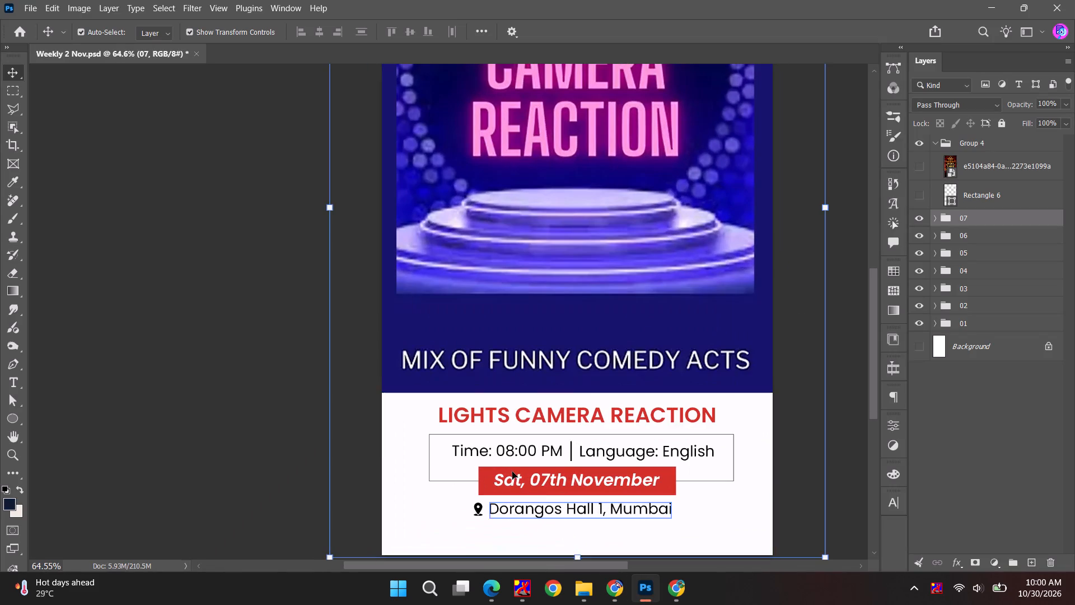
double_click(508, 457)
double_click(508, 450)
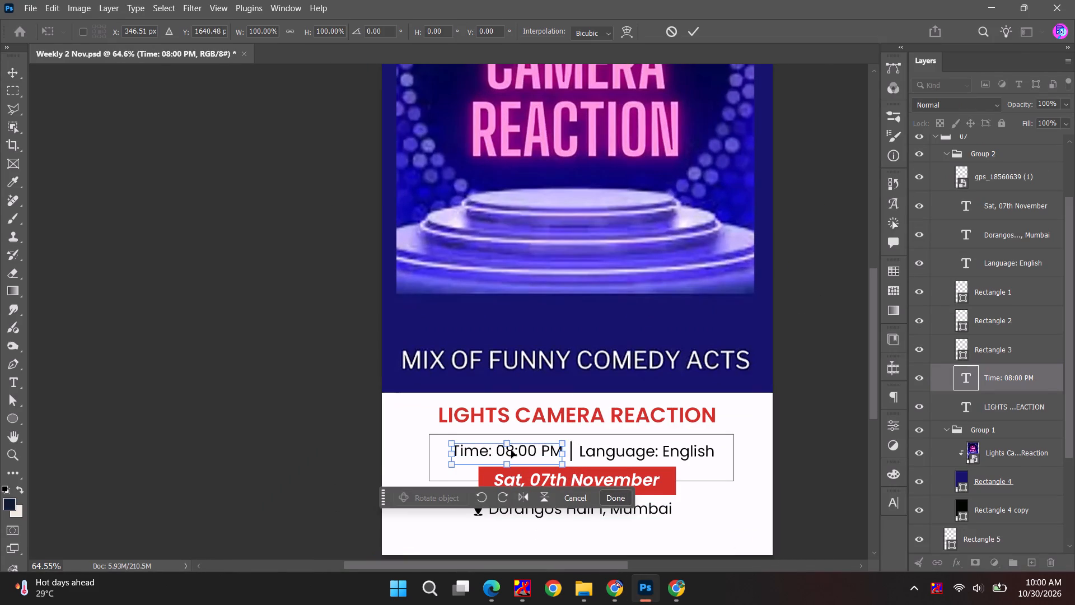
key(t)
click(511, 450)
key(Escape)
double_click(516, 451)
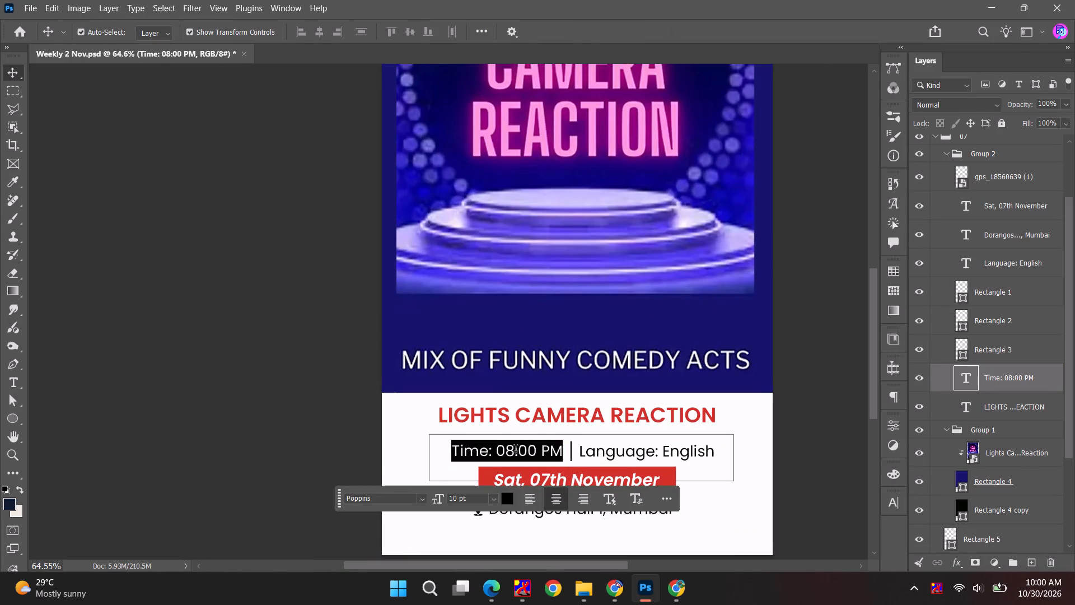
drag(512, 451, 501, 453)
text(12)
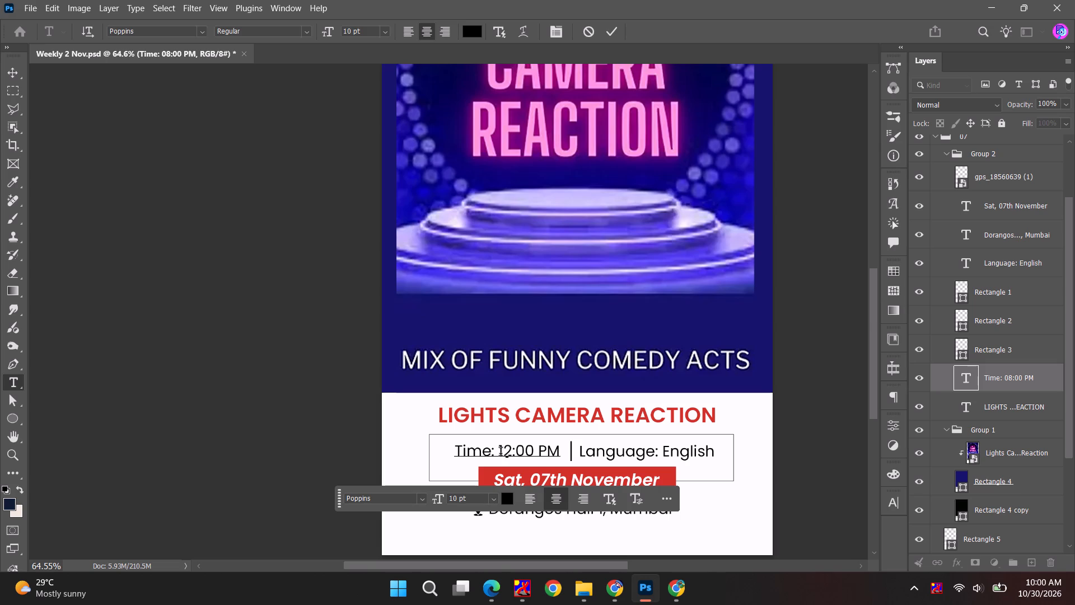
key(Escape)
Replace the play title in group 07 with CUCKOO + NAASHTA copied from the schedule.
key(alt+Tab)
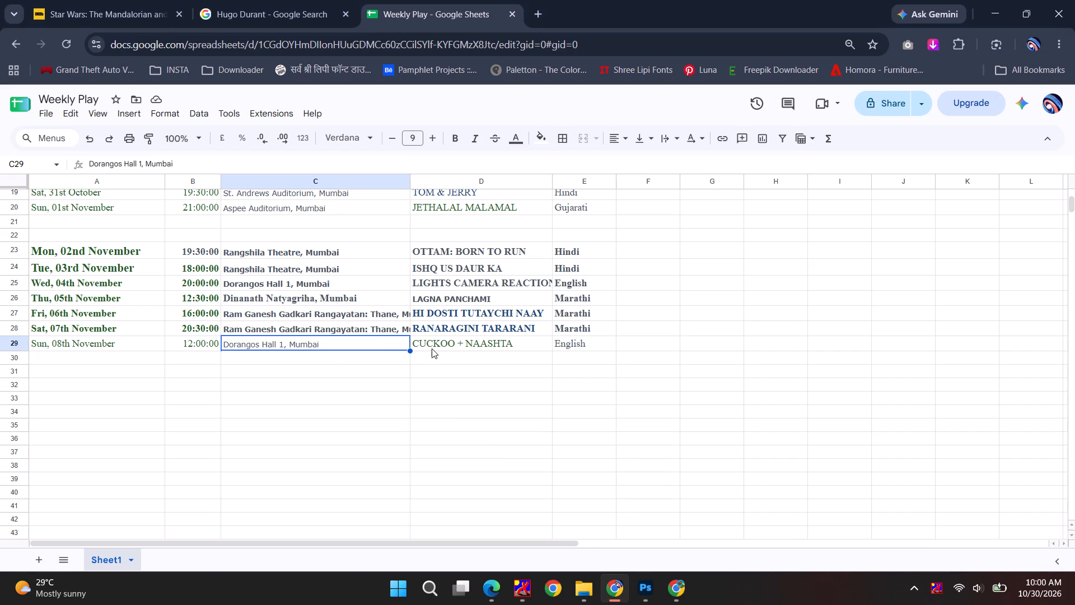
click(445, 347)
key(ctrl+c)
key(alt+Tab)
double_click(594, 415)
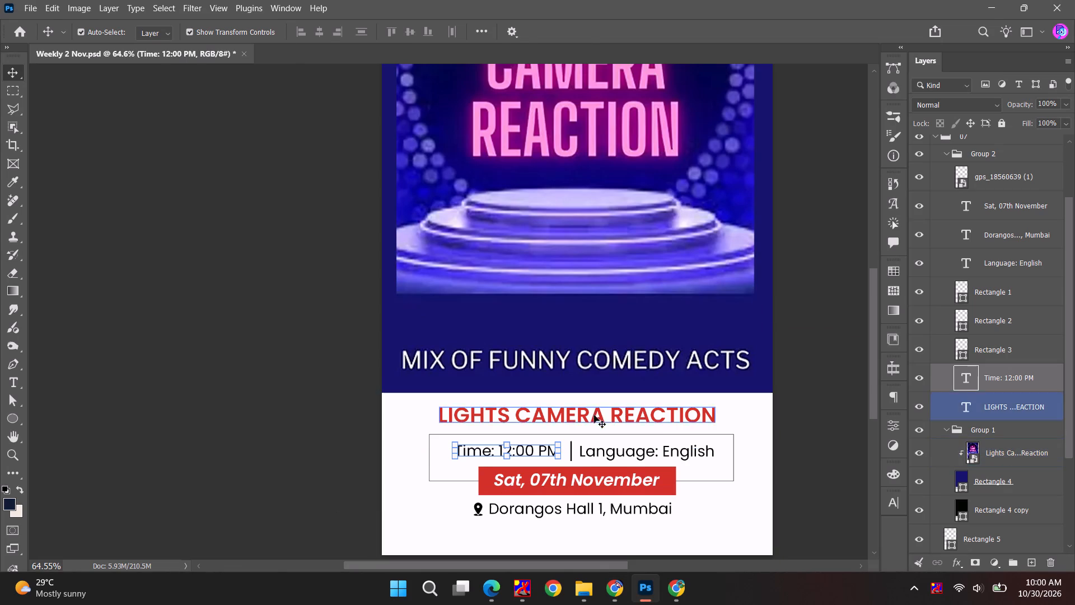
key(ctrl+v)
key(Escape)
Replace the date text in group 07 with Sun, 08th November copied from the schedule.
key(alt+Tab)
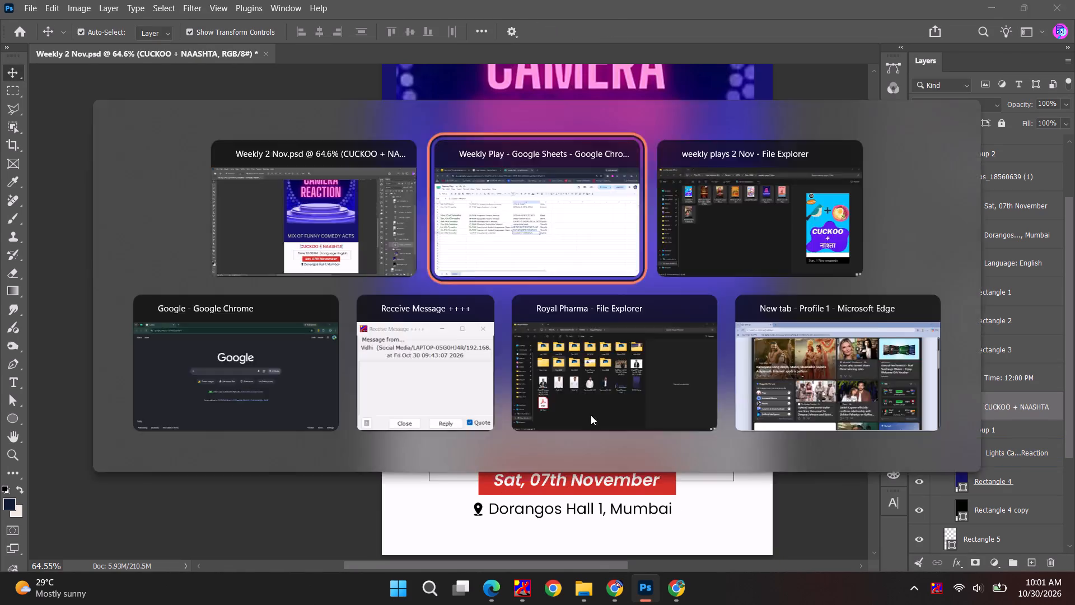
click(588, 343)
key(alt+Tab)
key(alt+Tab)
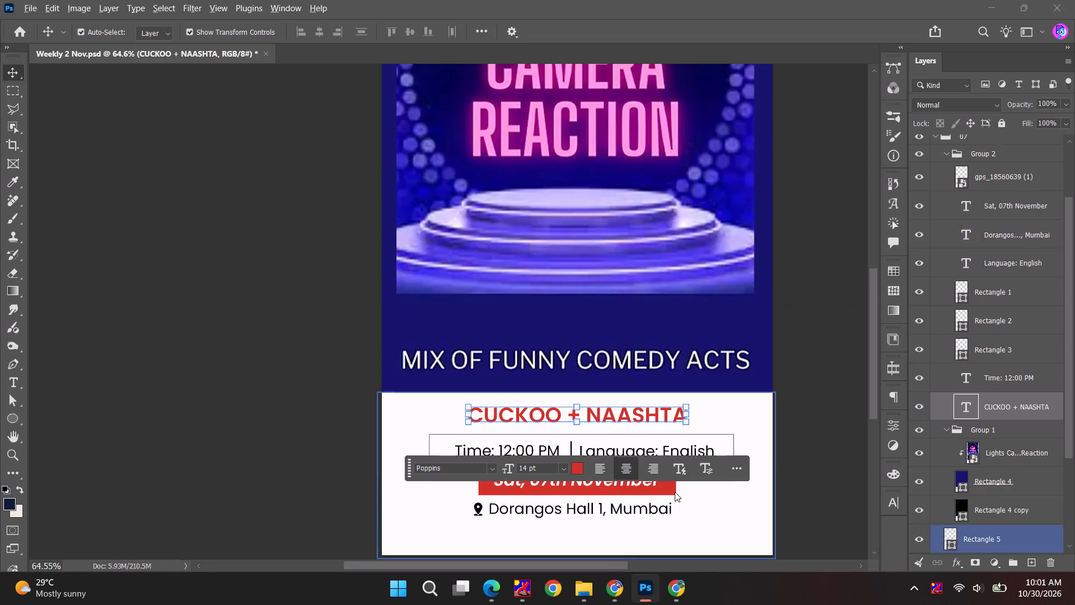
click(114, 353)
click(117, 343)
key(ctrl+c)
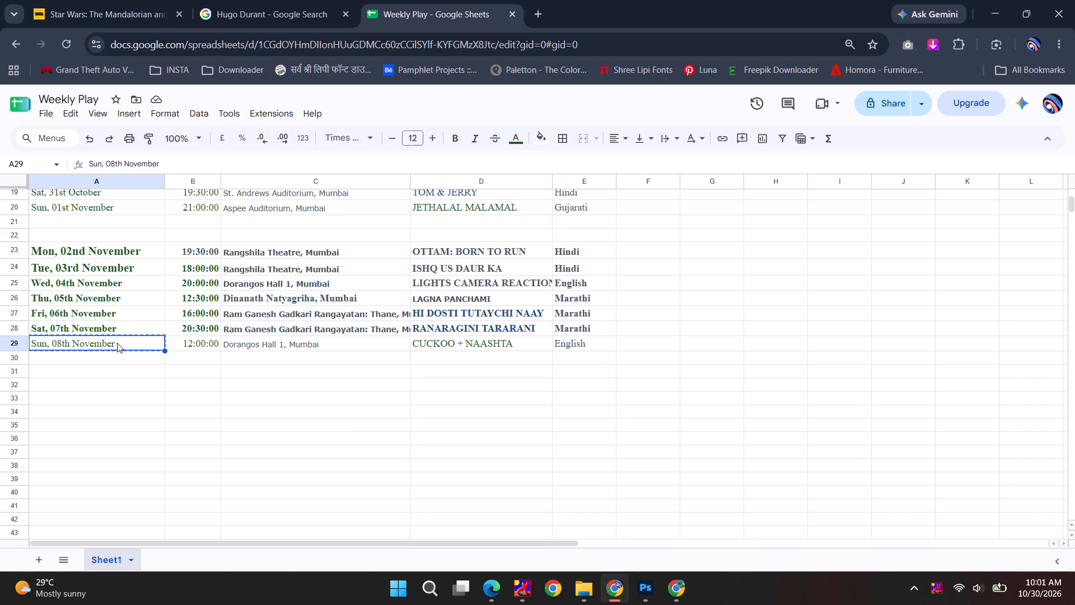
key(alt+Tab)
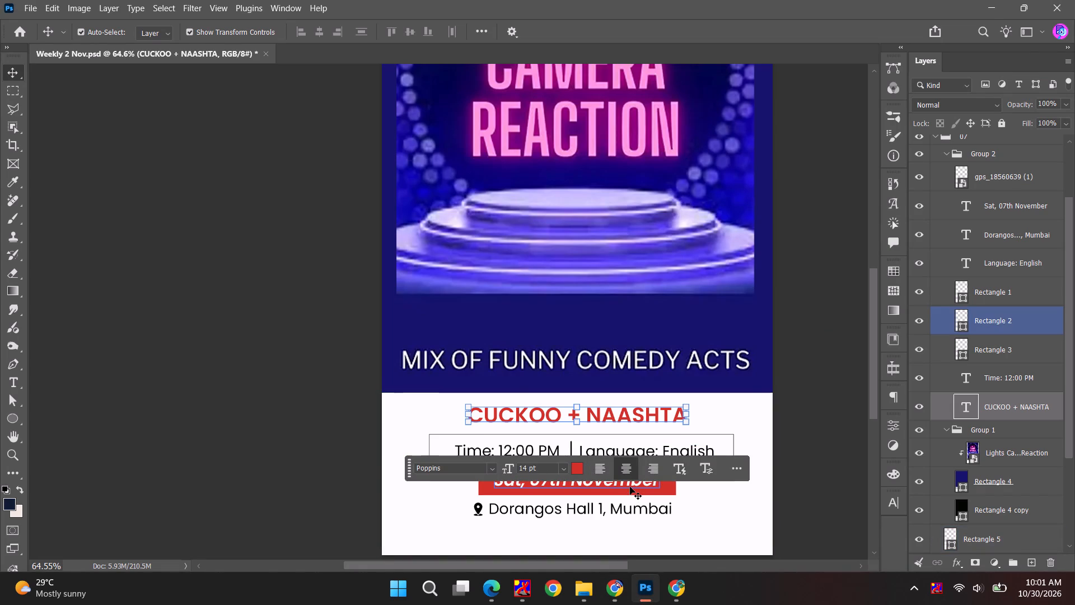
click(630, 487)
double_click(630, 481)
key(ctrl+v)
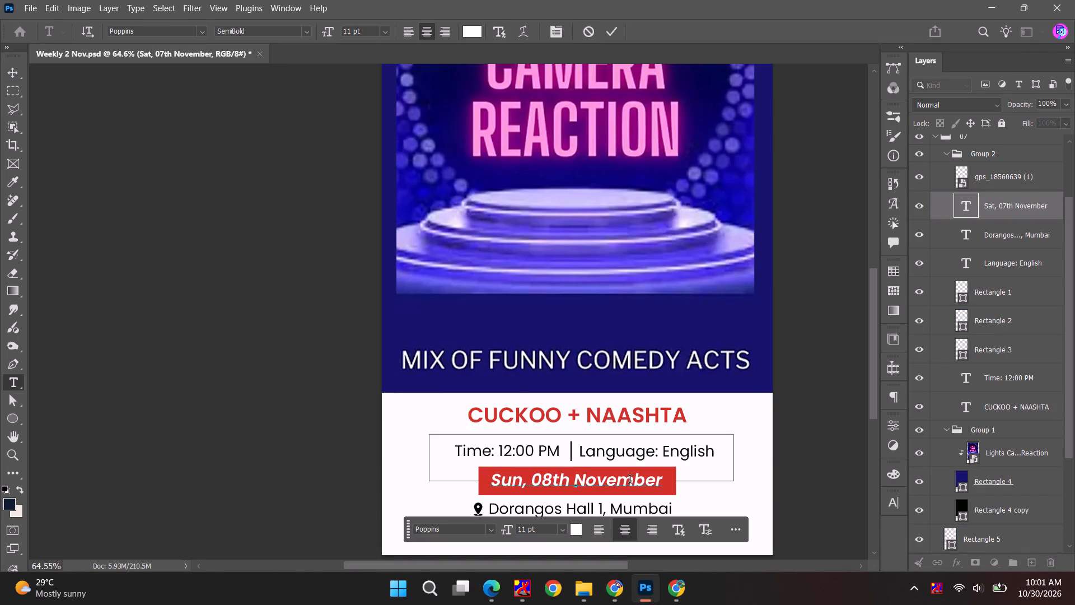
key(Escape)
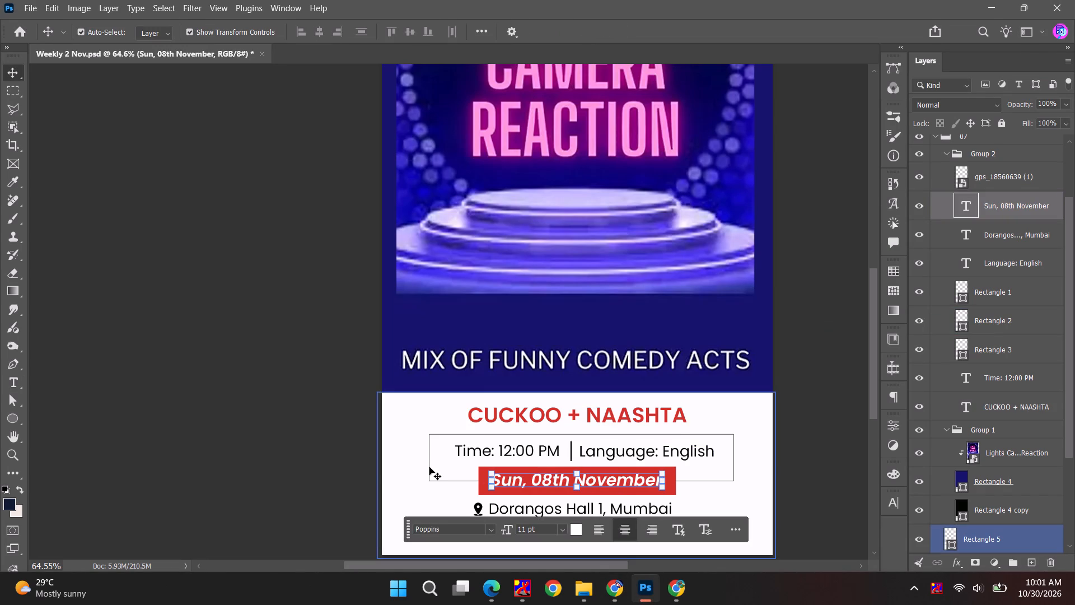
scroll(926, 235, up, 6)
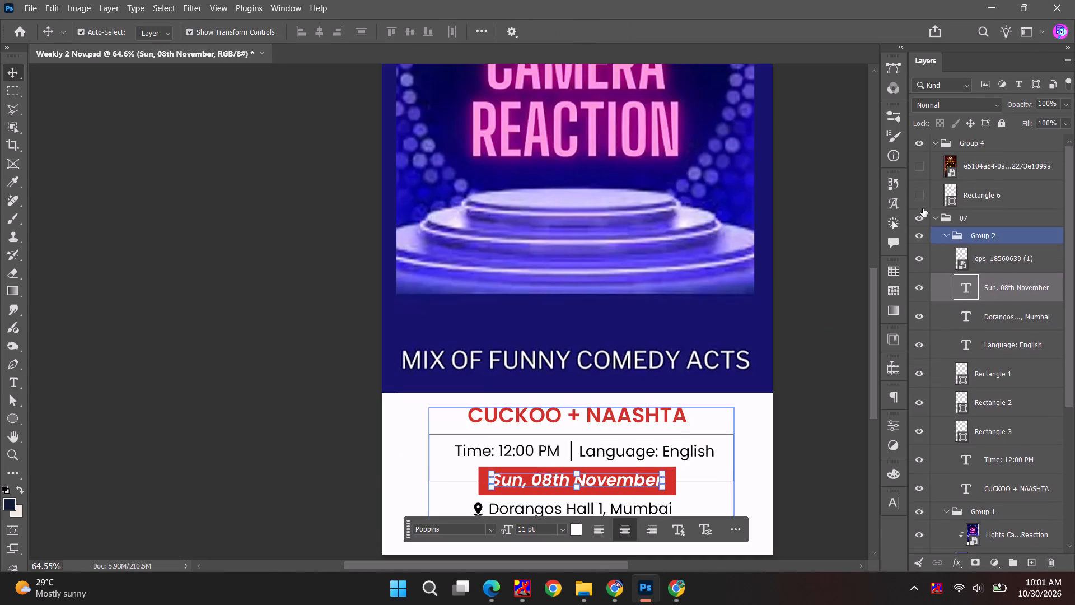
Collapse group 07, hide groups 07 to 04, and compare the group 03 poster with the Weekly Play schedule.
click(933, 213)
key(alt+Tab)
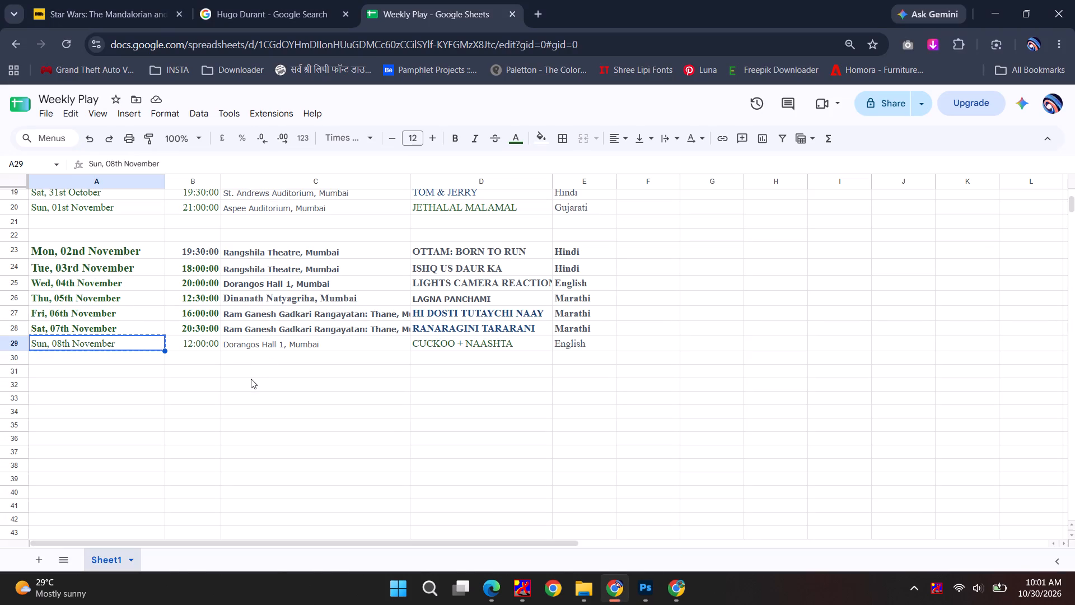
key(alt+Tab)
click(935, 216)
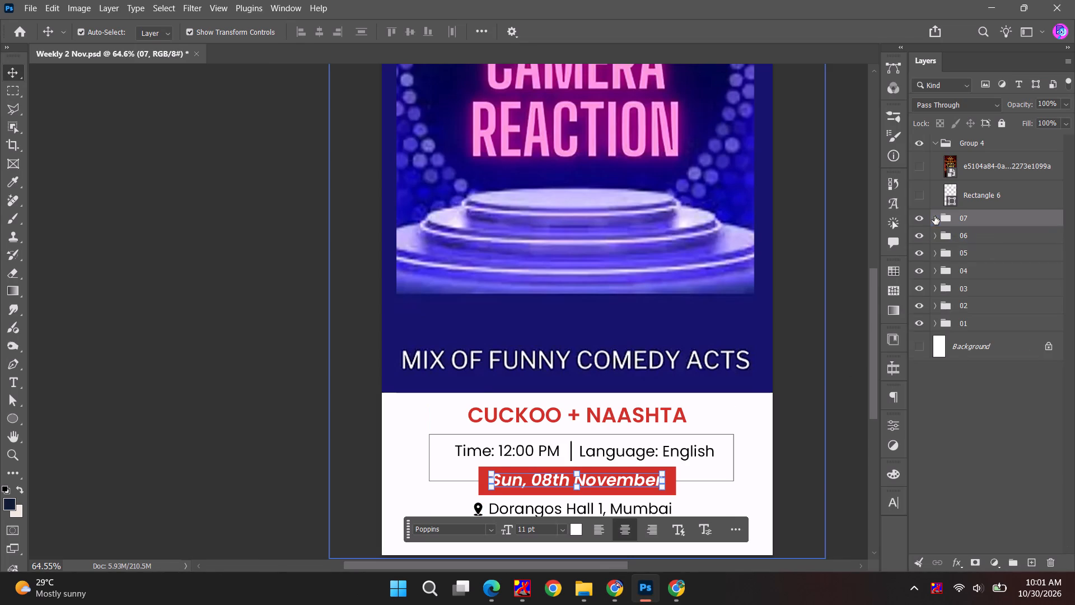
drag(918, 220, 910, 274)
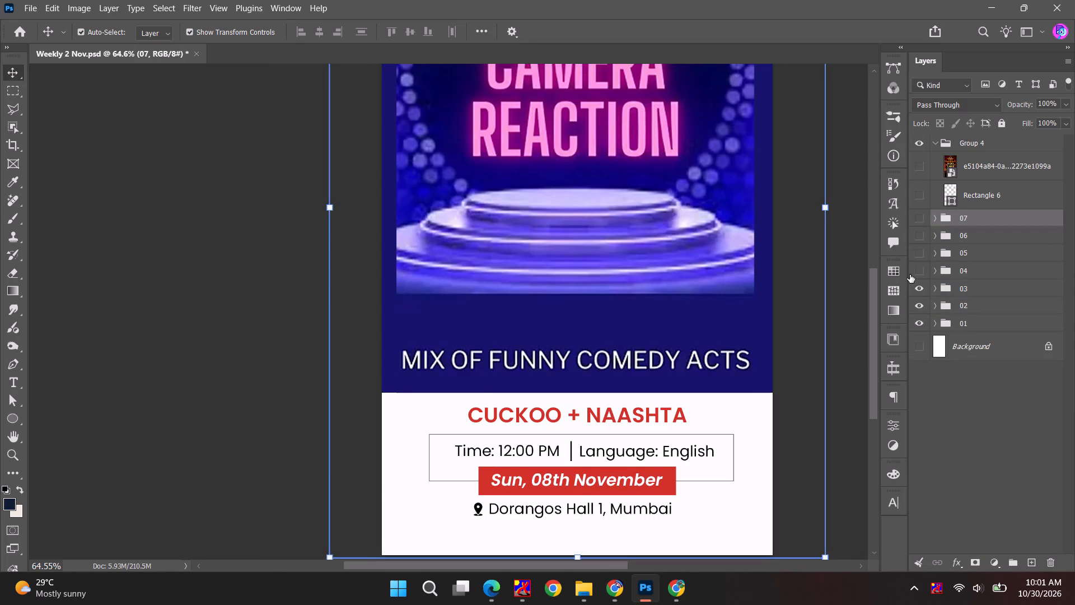
drag(910, 274, 911, 274)
key(alt+Tab)
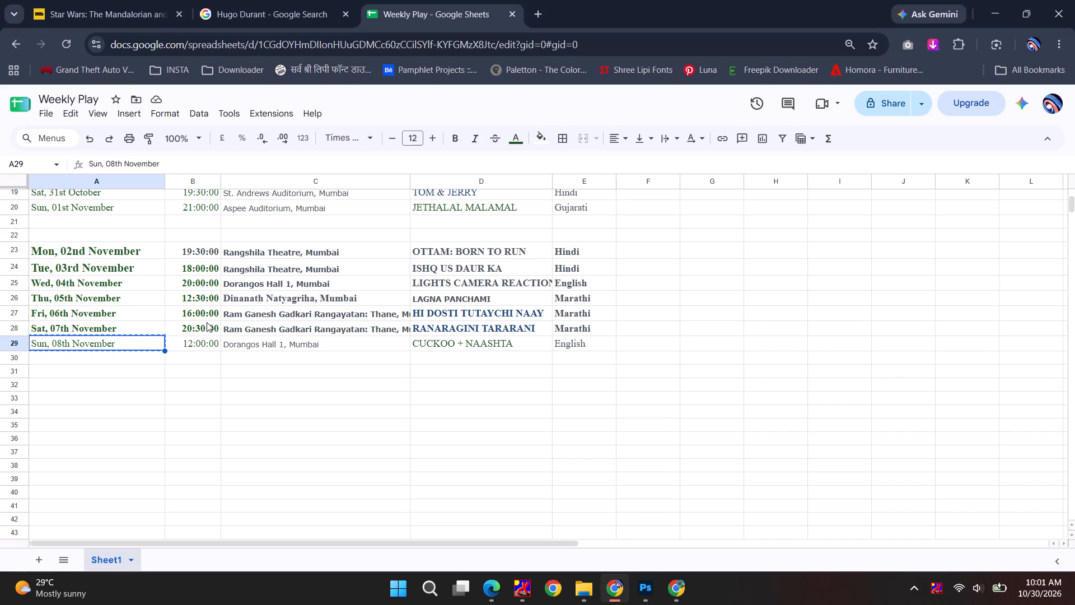
key(alt+Tab)
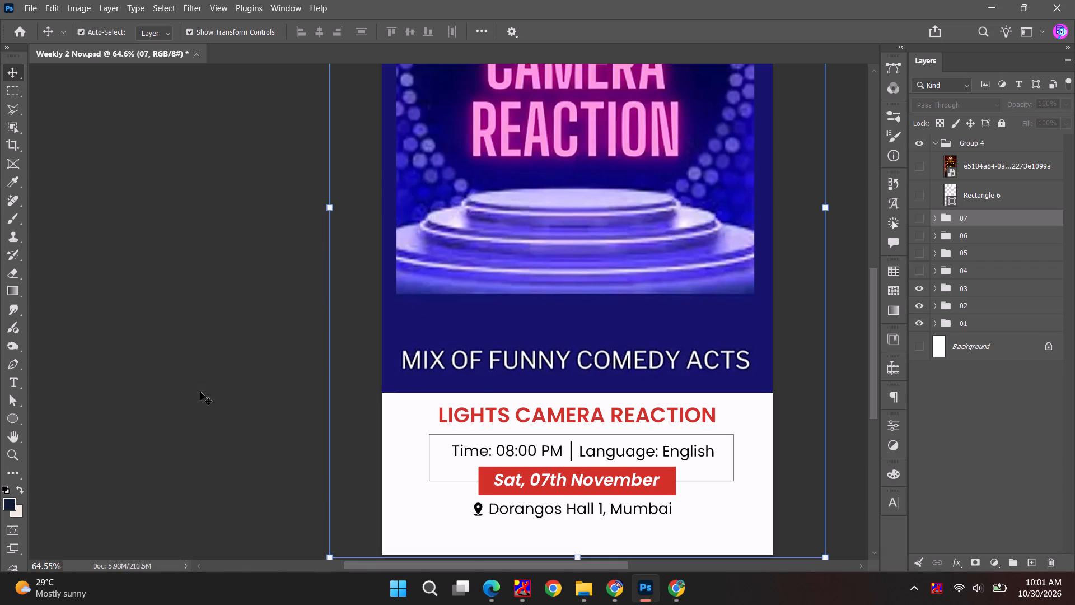
Replace the date text in group 03 with Wed, 04th November copied from the Lights Camera Reaction row of the schedule.
key(alt+Tab)
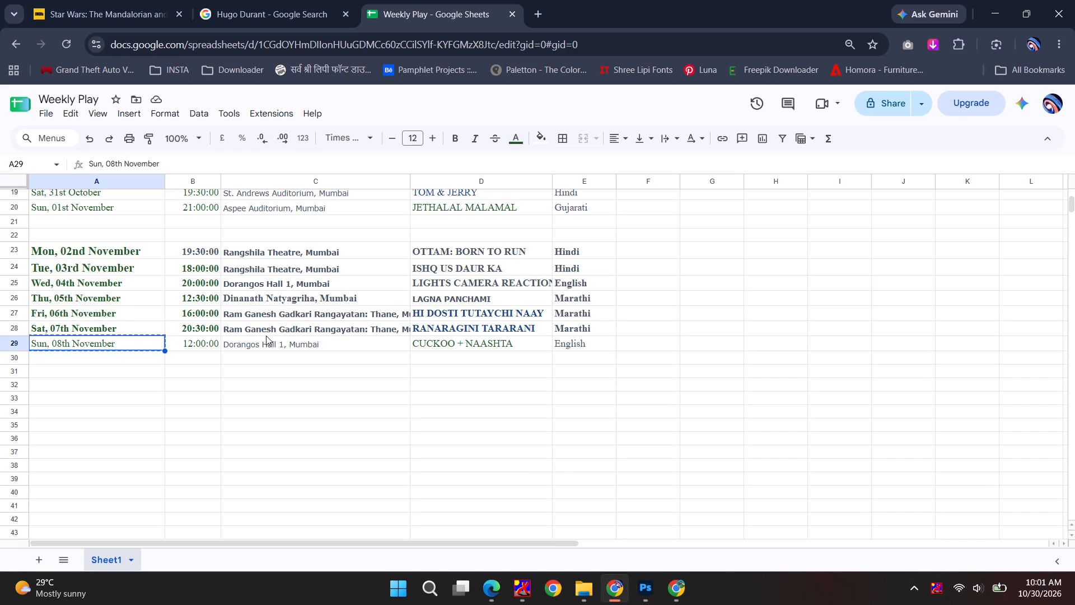
click(264, 347)
click(265, 287)
click(141, 285)
key(ctrl+c)
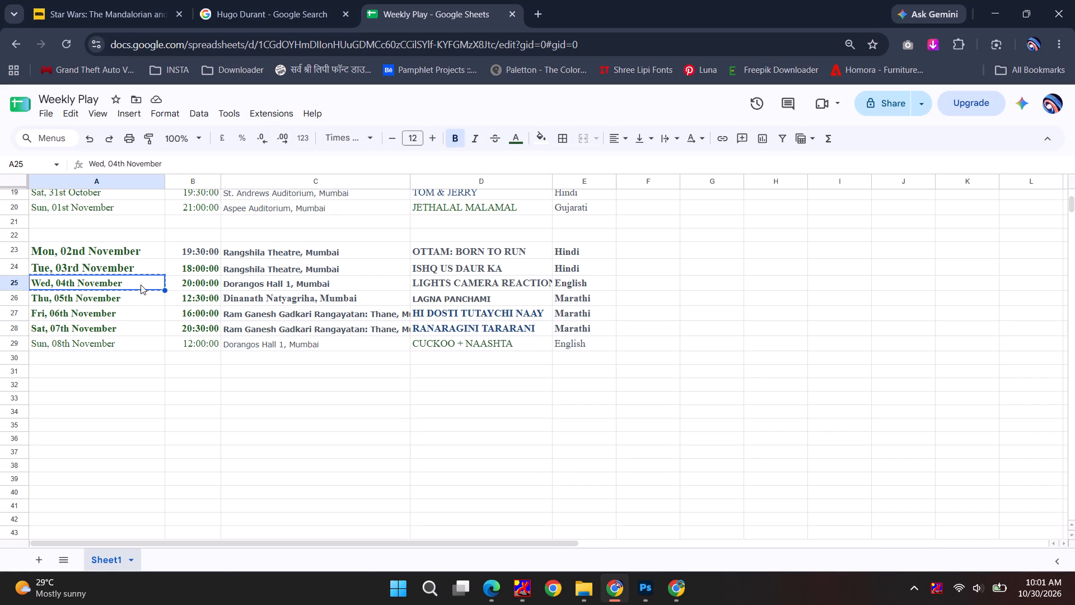
key(alt+Tab)
double_click(577, 478)
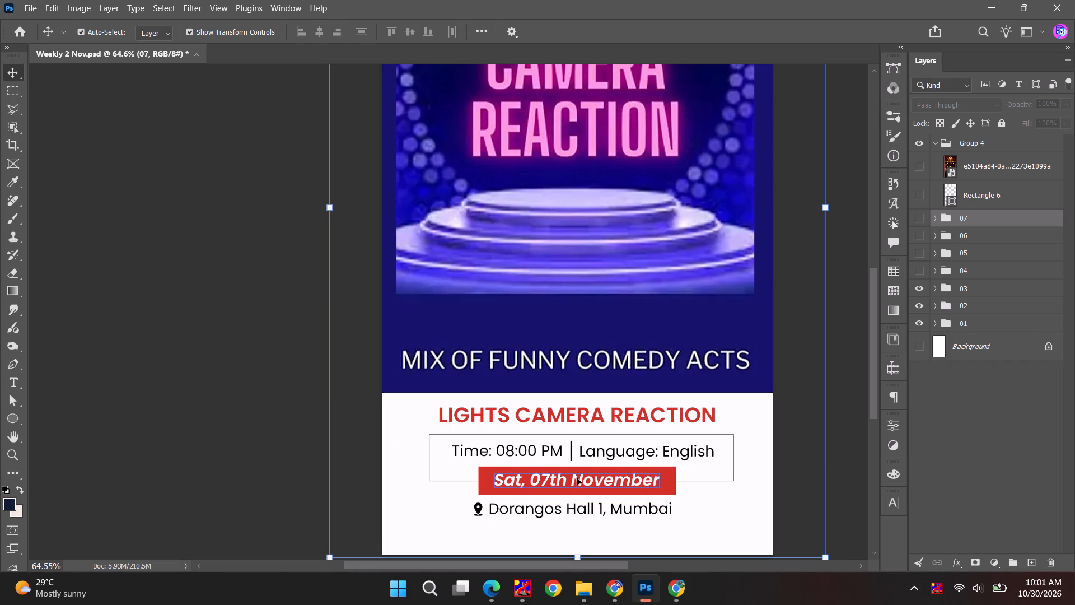
double_click(546, 480)
double_click(554, 480)
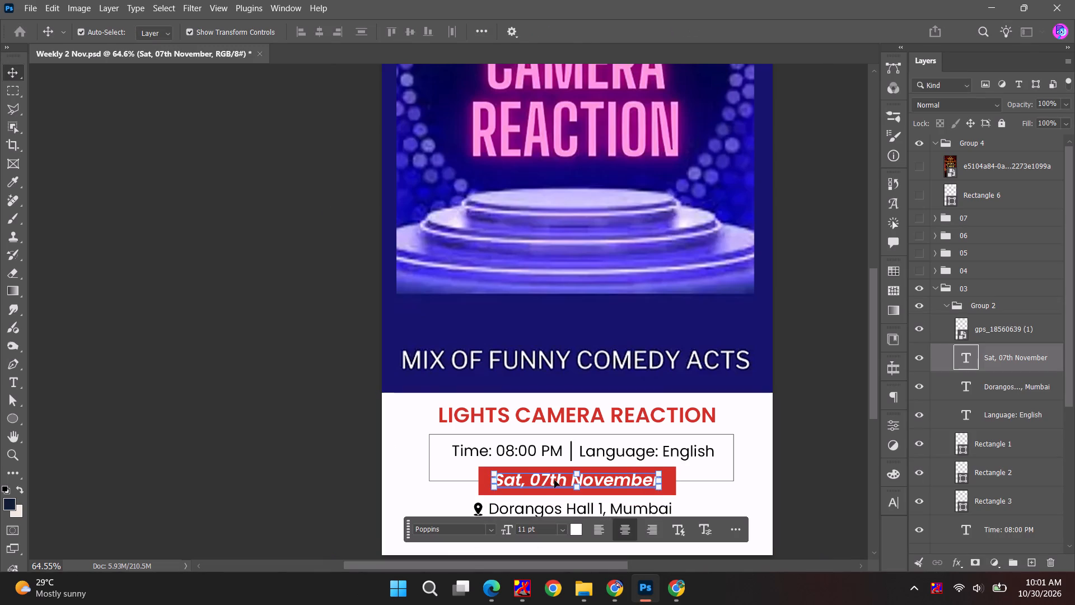
key(ctrl+v)
key(Escape)
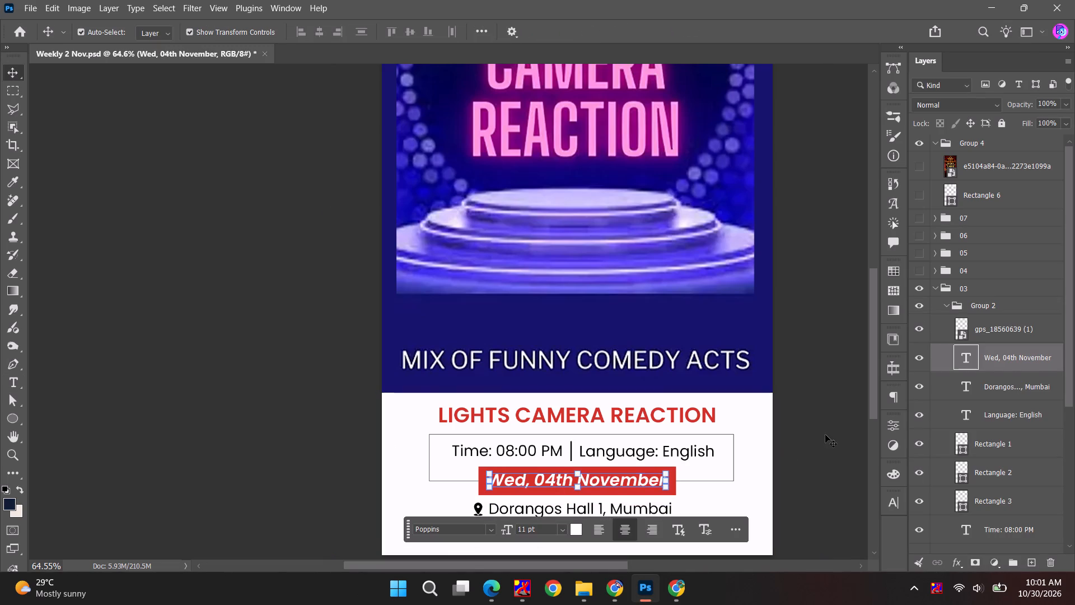
click(840, 430)
click(936, 287)
Hide groups 03 and 02, then show groups 02 to 07 one by one, checking the posters against the schedule.
click(919, 289)
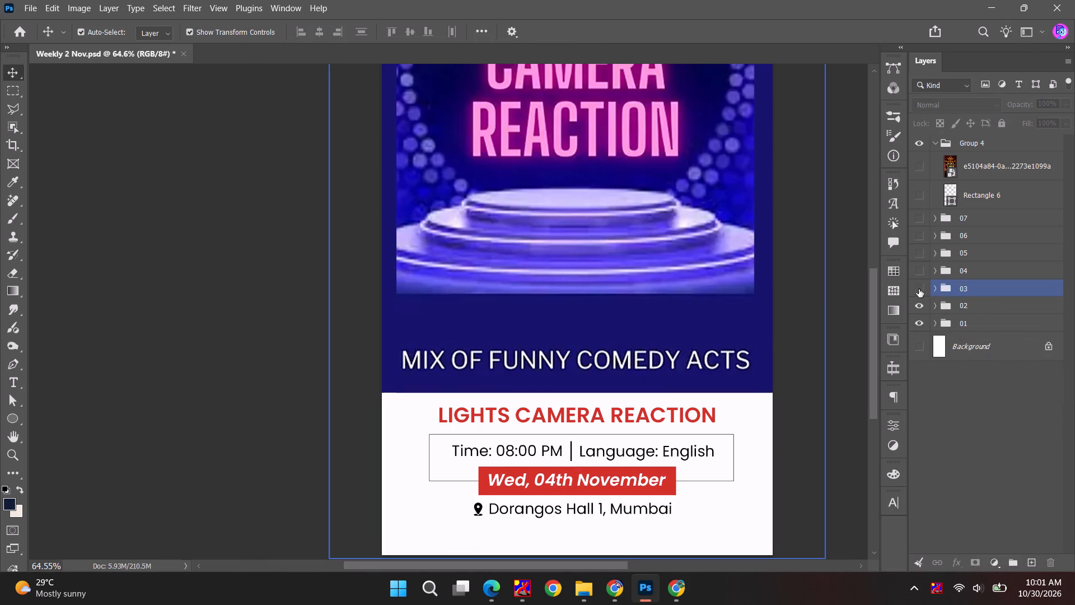
click(918, 308)
key(alt+Tab)
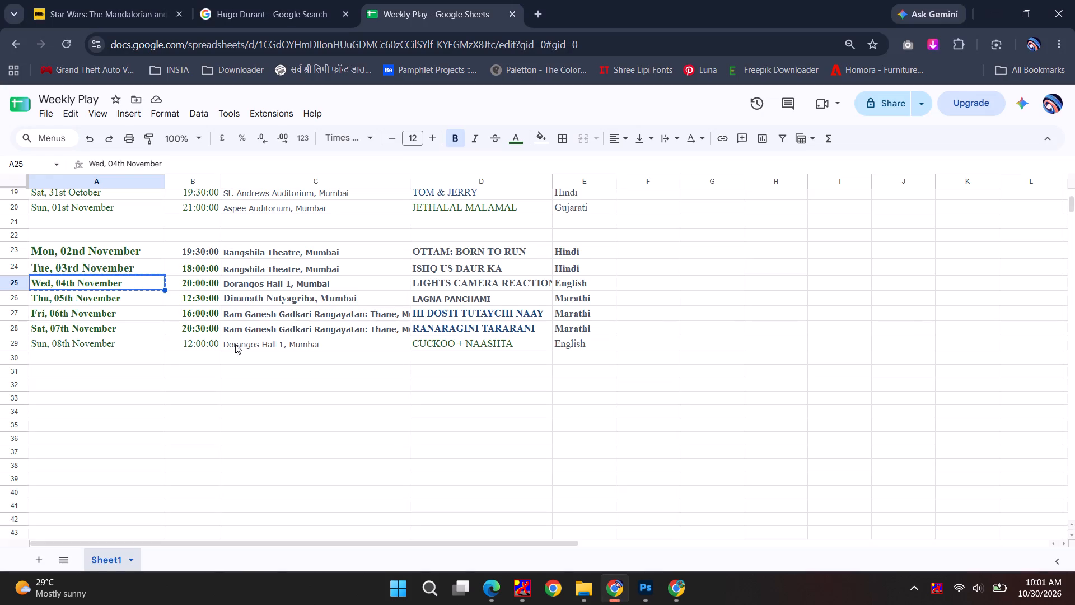
key(alt+Tab)
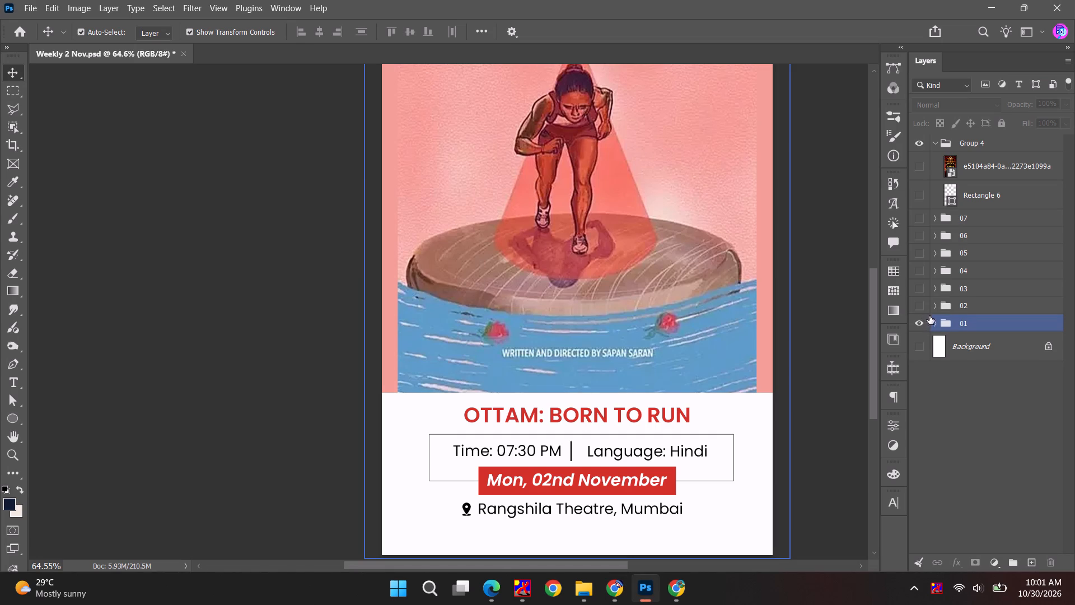
click(924, 304)
click(917, 287)
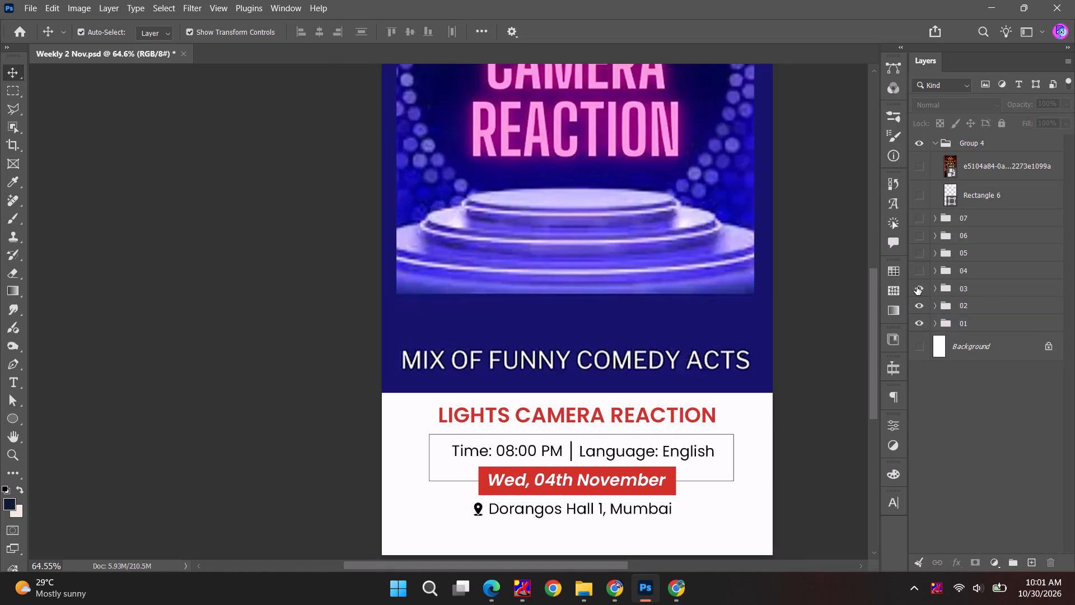
click(922, 264)
click(921, 255)
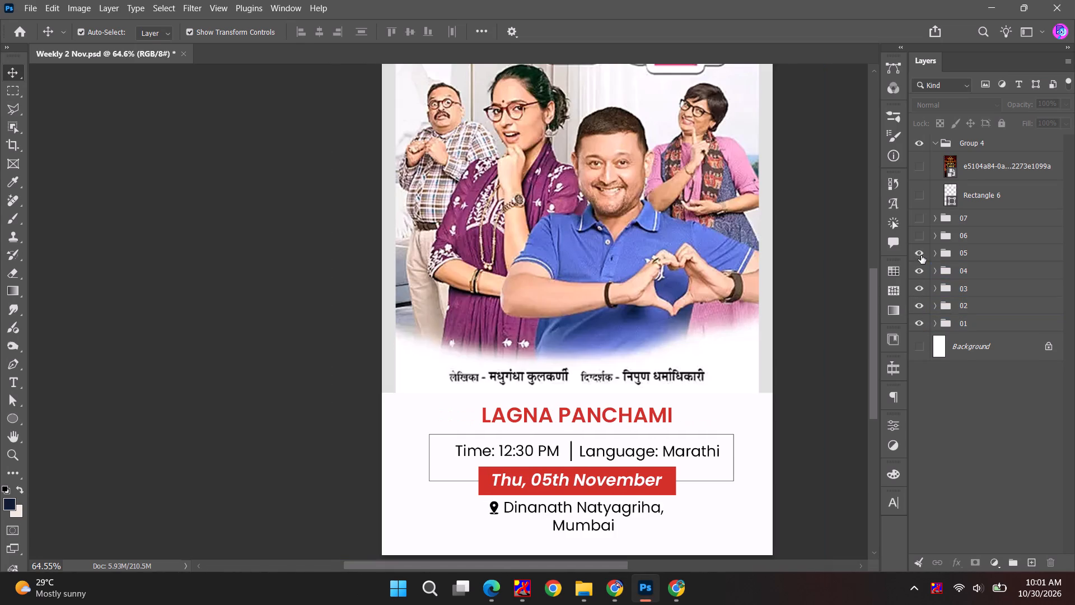
click(918, 236)
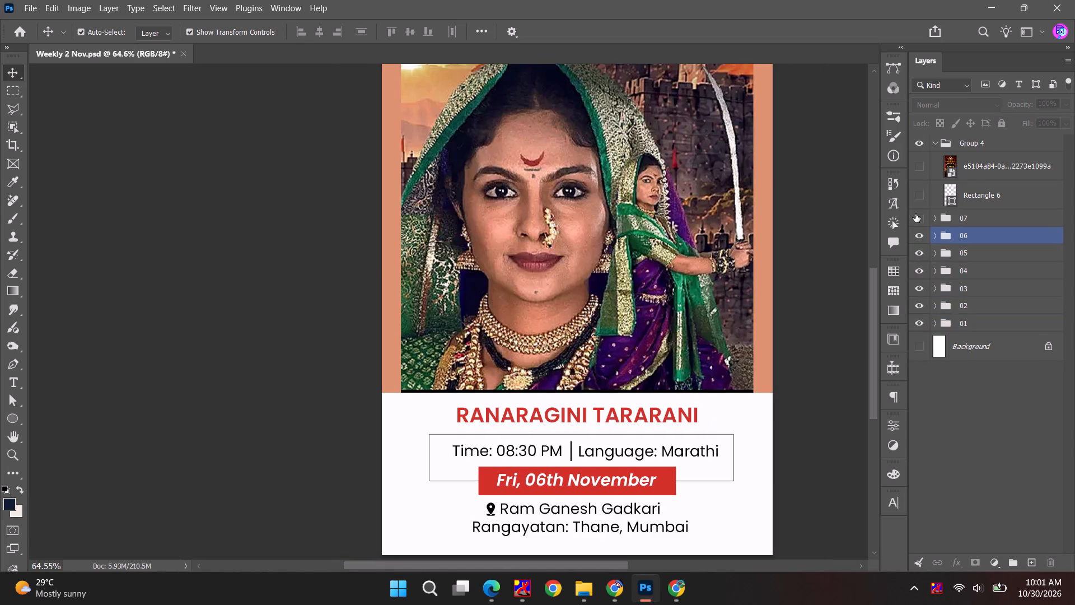
click(915, 214)
key(alt+Tab)
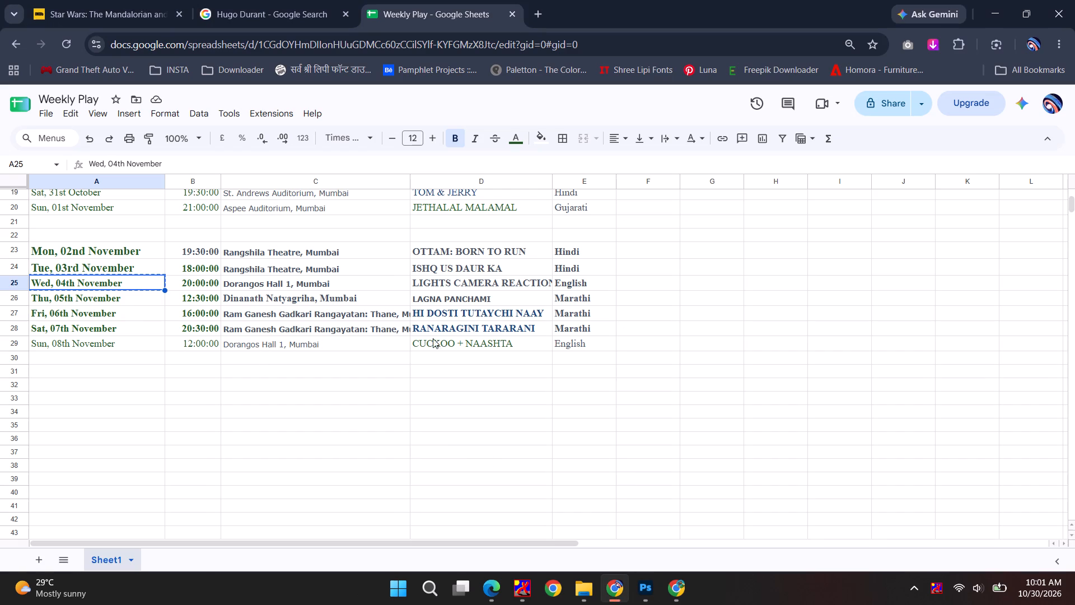
key(alt+Tab)
Bold the Sun, 08th November row (row 29) in the Weekly Play sheet.
key(alt+Tab)
click(18, 338)
click(7, 343)
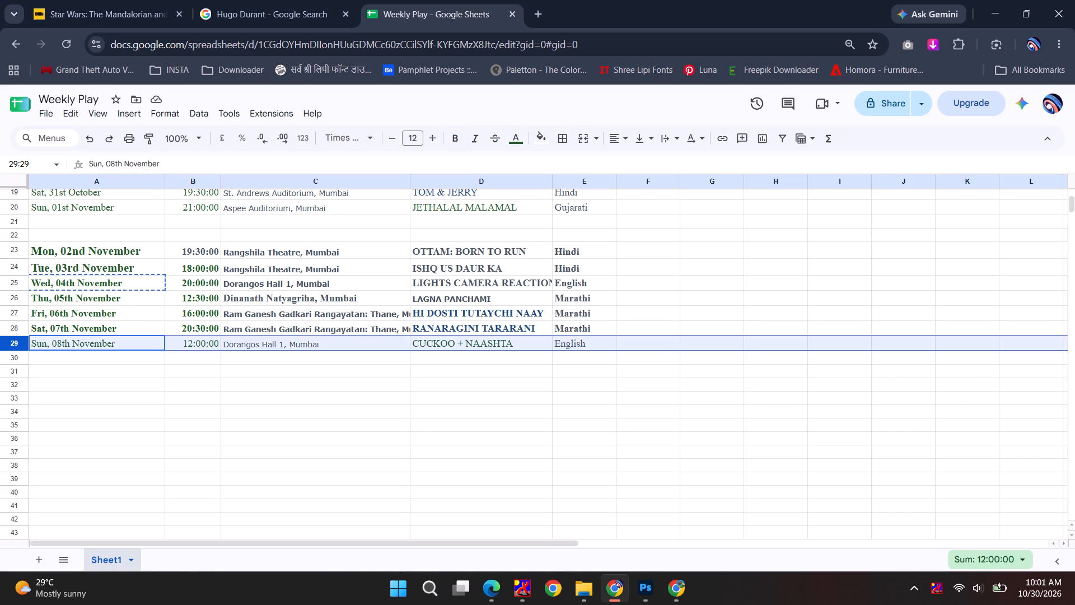
key(ctrl+b)
Place all eight images from the weekly plays 2 Nov folder into the Photoshop document, starting with CUCKOO + NAASHTA, and expand group 07.
key(alt+Tab)
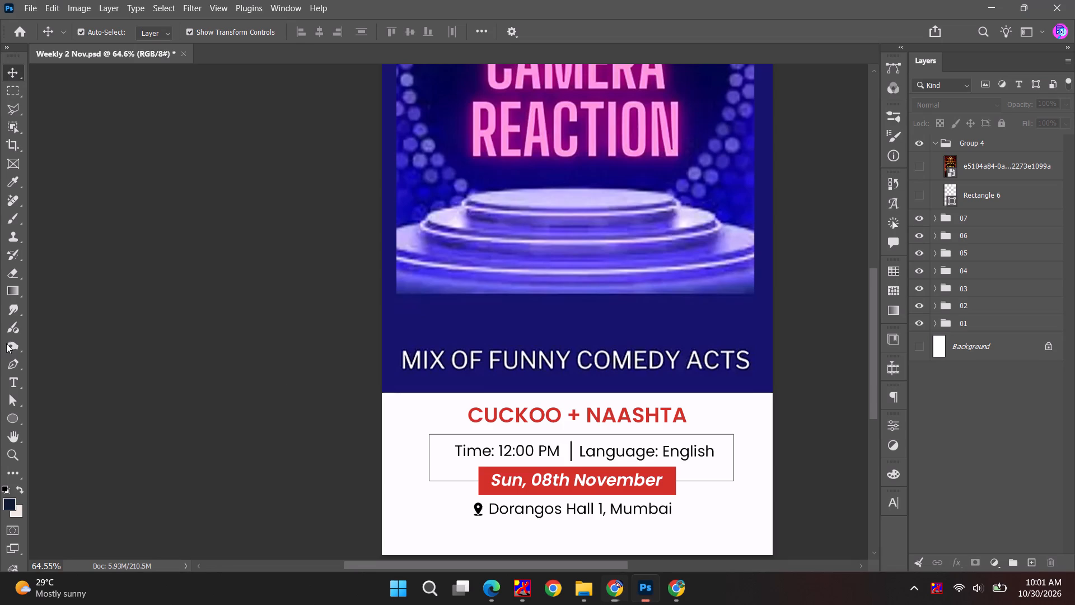
alt+scroll(797, 373, down, 4)
key(alt+Tab)
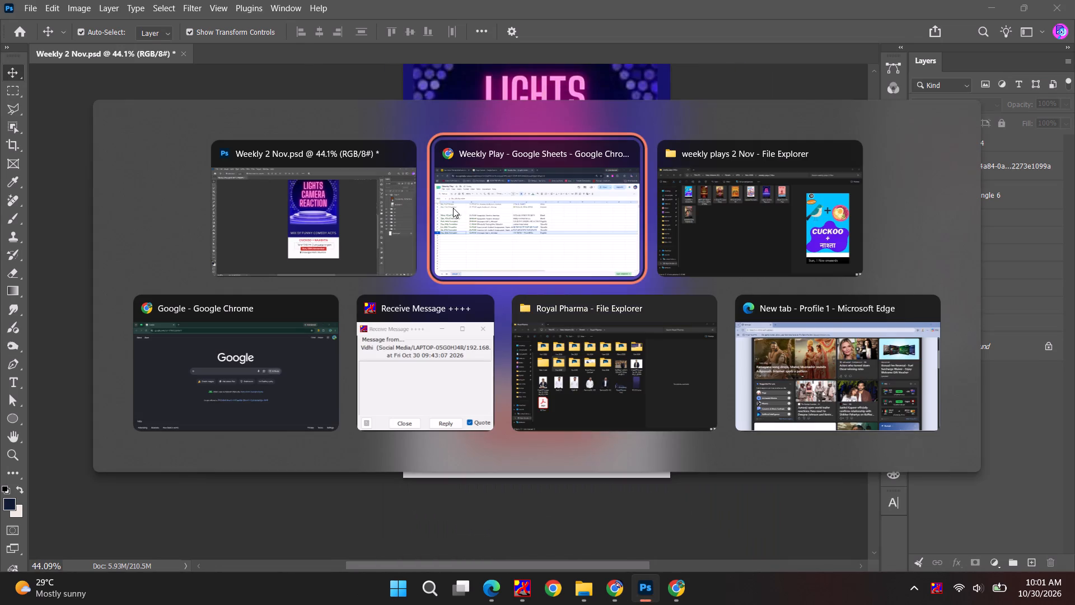
alt+click(697, 218)
drag(171, 143, 506, 246)
key(alt+Tab)
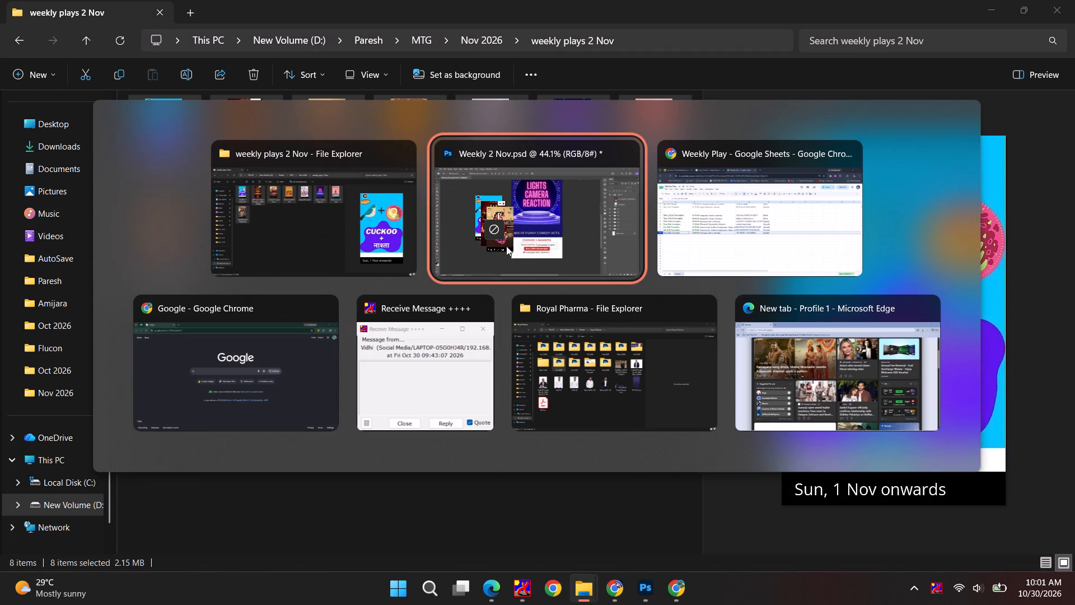
drag(506, 246, 536, 244)
key(space)
drag(530, 260, 502, 477)
drag(541, 432, 546, 380)
key(space)
key(space)
key(space)
drag(545, 440, 545, 282)
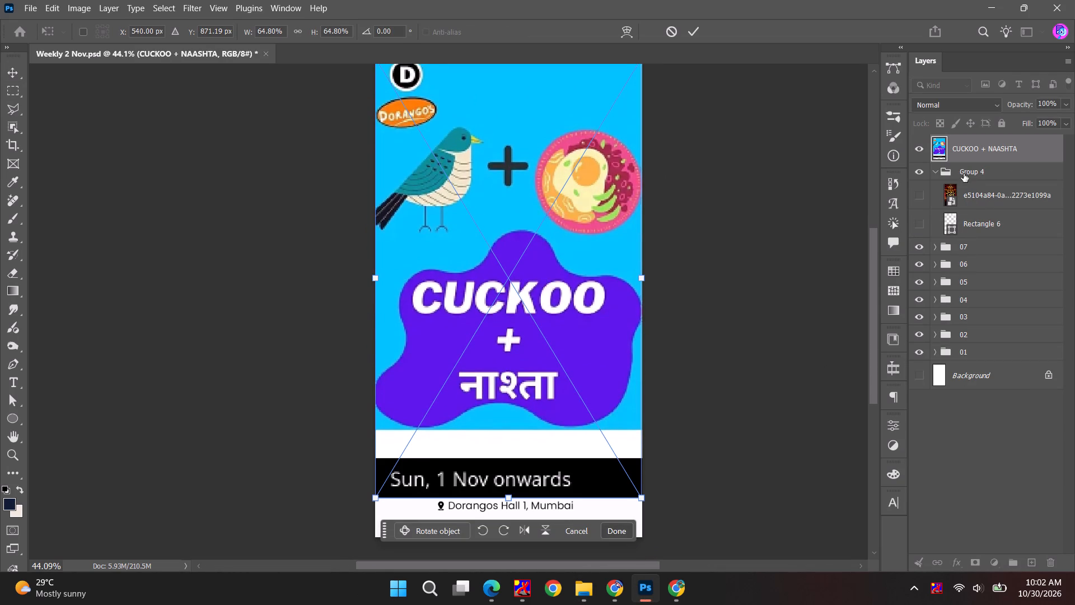
click(934, 248)
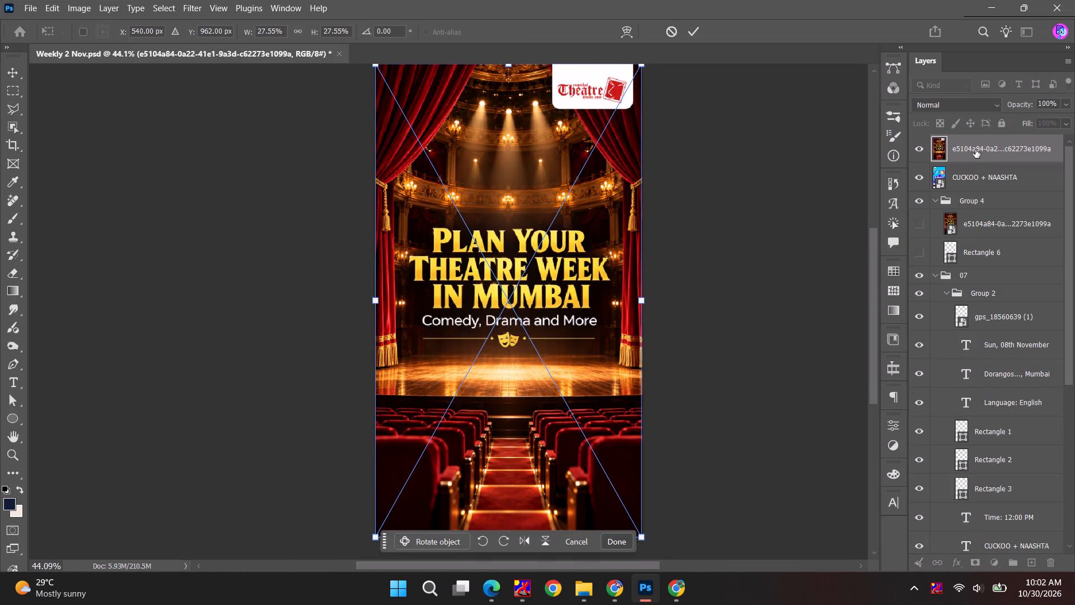
Finish placing the images and delete the unneeded ones, including Hi Dosti Tutaychi Naay and ISHQ US DAUR KA, keeping only CUCKOO + NAASHTA.
click(966, 178)
alt+scroll(736, 337, down, 6)
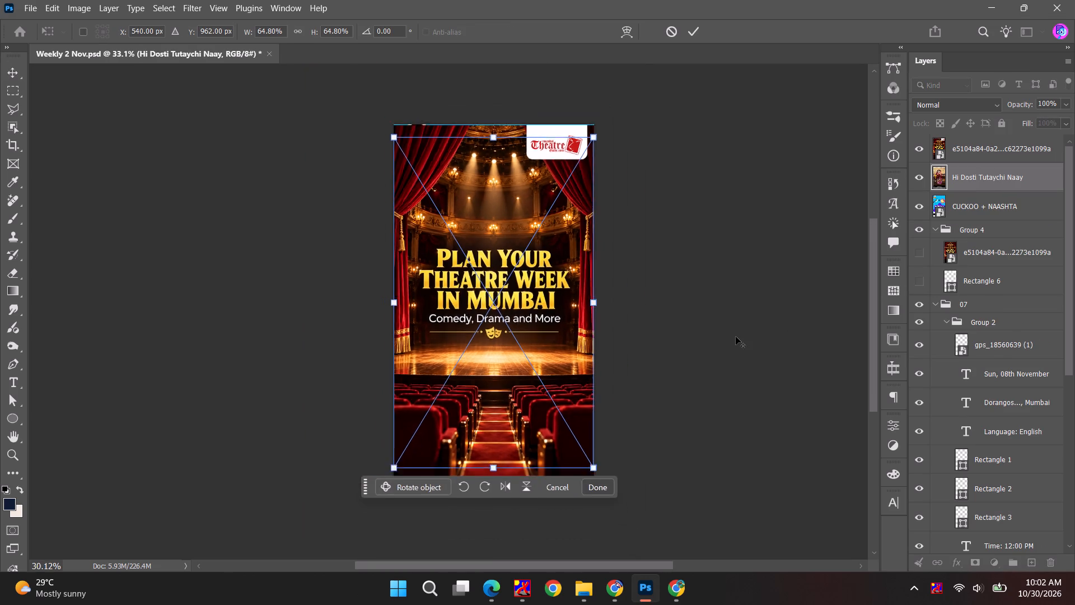
click(736, 337)
click(983, 211)
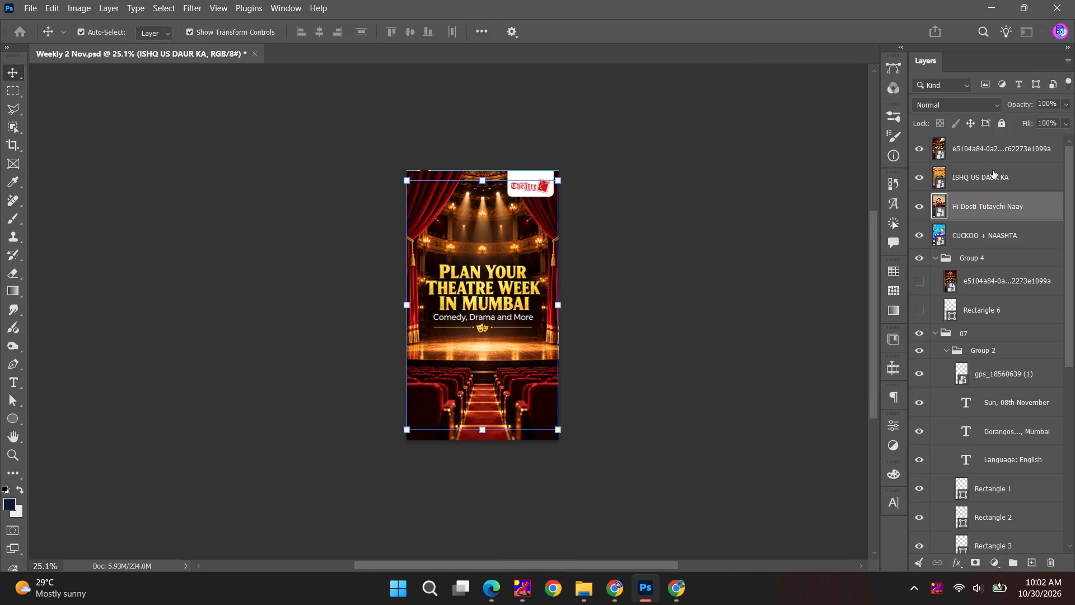
shift+click(993, 159)
key(BackSpace)
key(Escape)
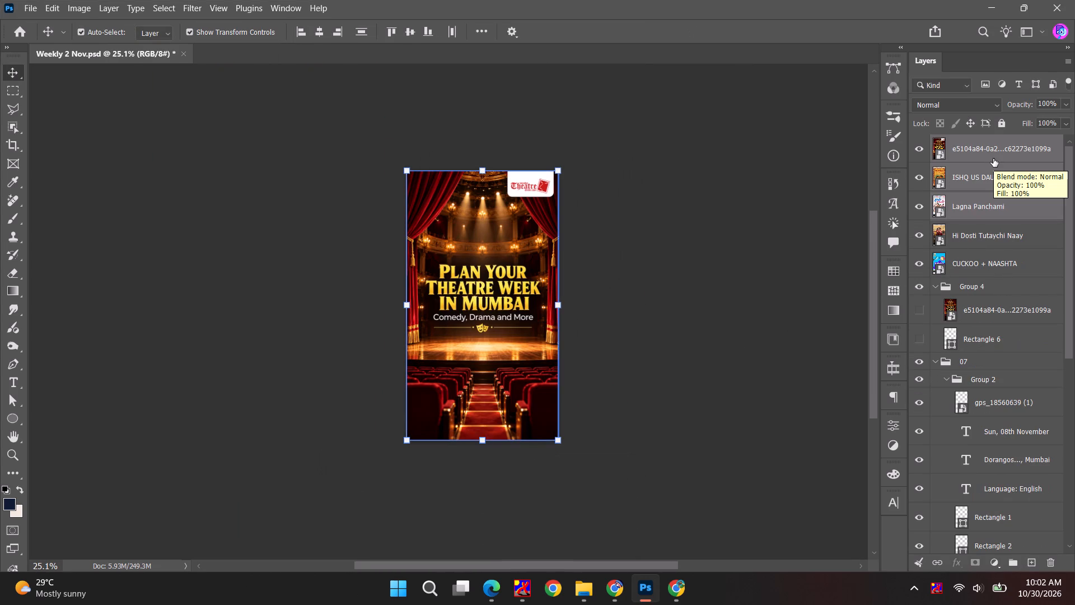
key(BackSpace)
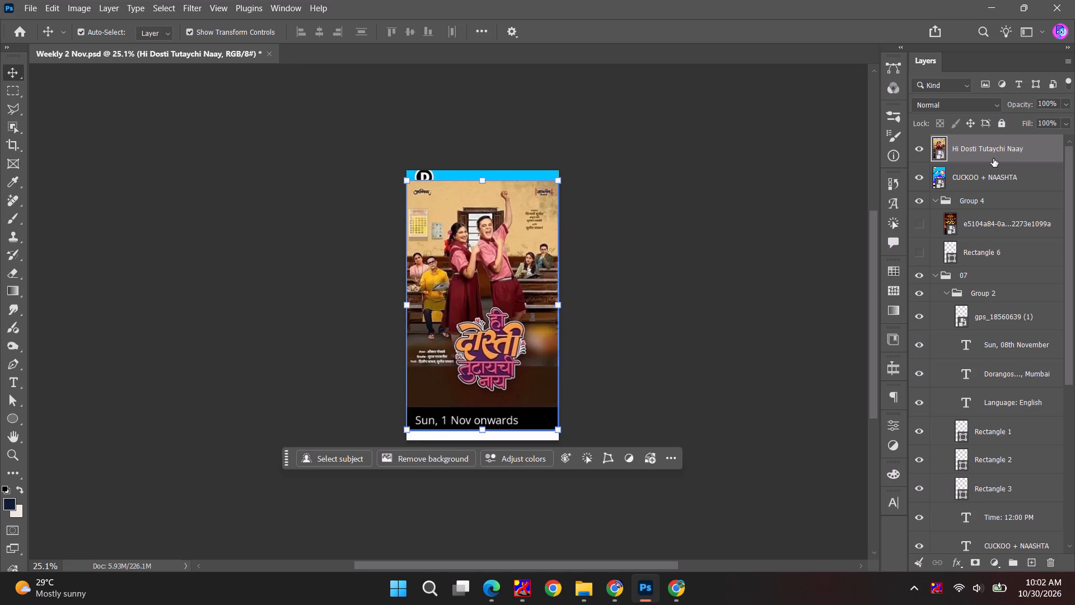
key(Delete)
Replace the Lights Camera Reaction image in group 07's Group 1 with the placed CUCKOO + NAASHTA image, clipped to Rectangle 4.
scroll(1013, 346, down, 4)
scroll(1018, 393, up, 4)
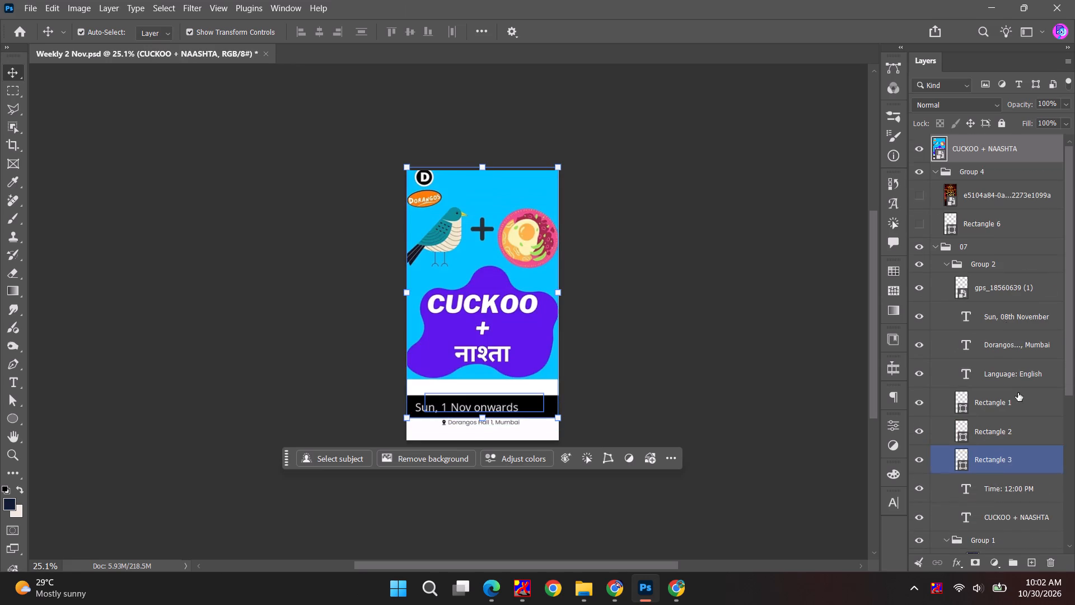
drag(995, 156, 1023, 543)
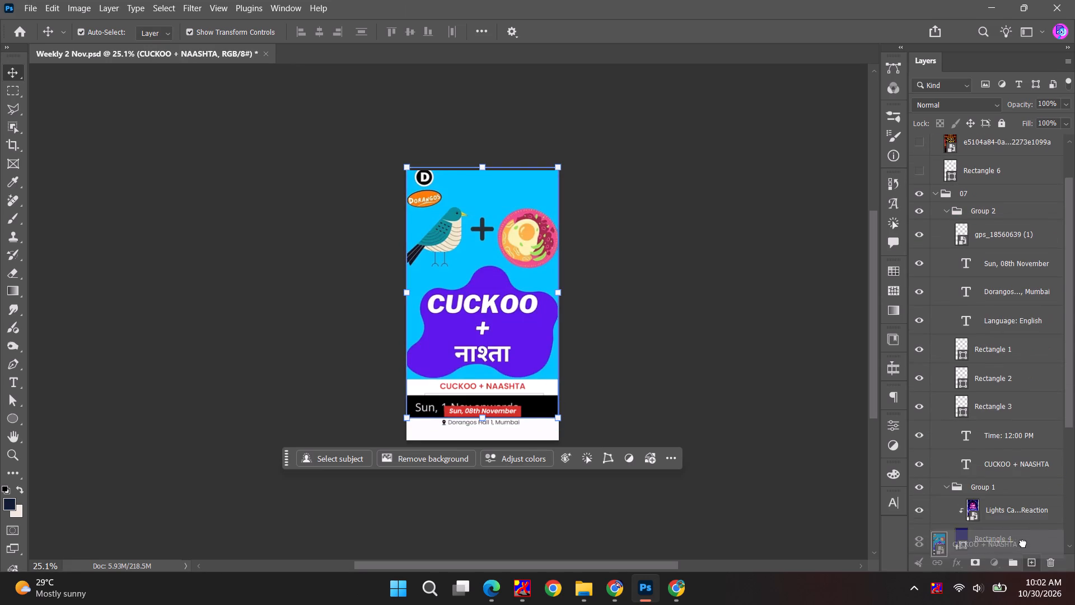
drag(1023, 543, 1022, 527)
click(997, 478)
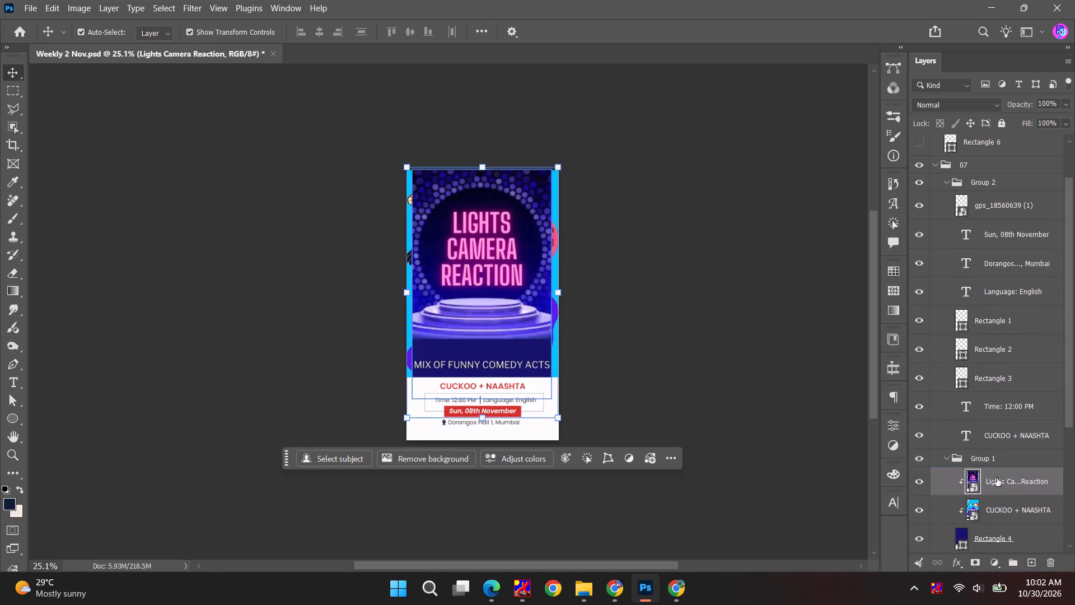
click(513, 255)
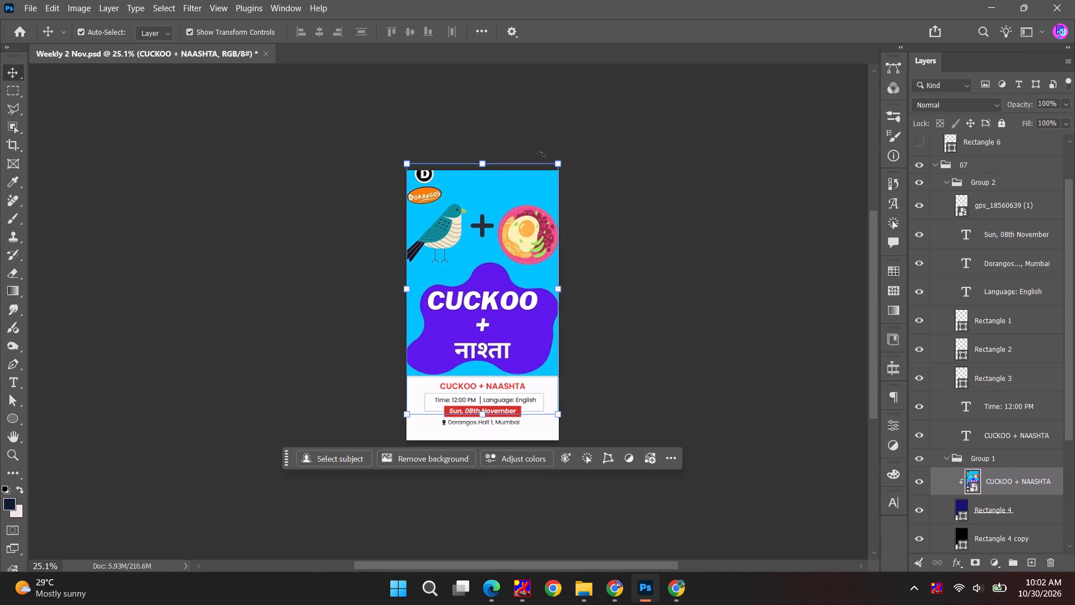
Move the CUCKOO + NAASHTA artwork down to the poster's upper edge and scale it to about 63.6%.
drag(539, 188, 539, 195)
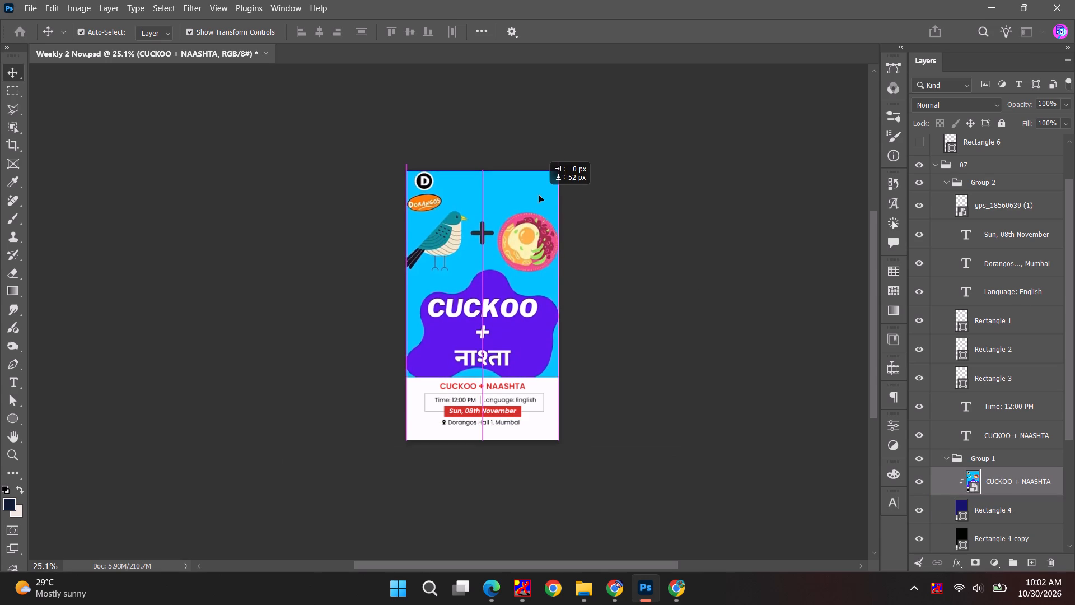
drag(539, 195, 539, 193)
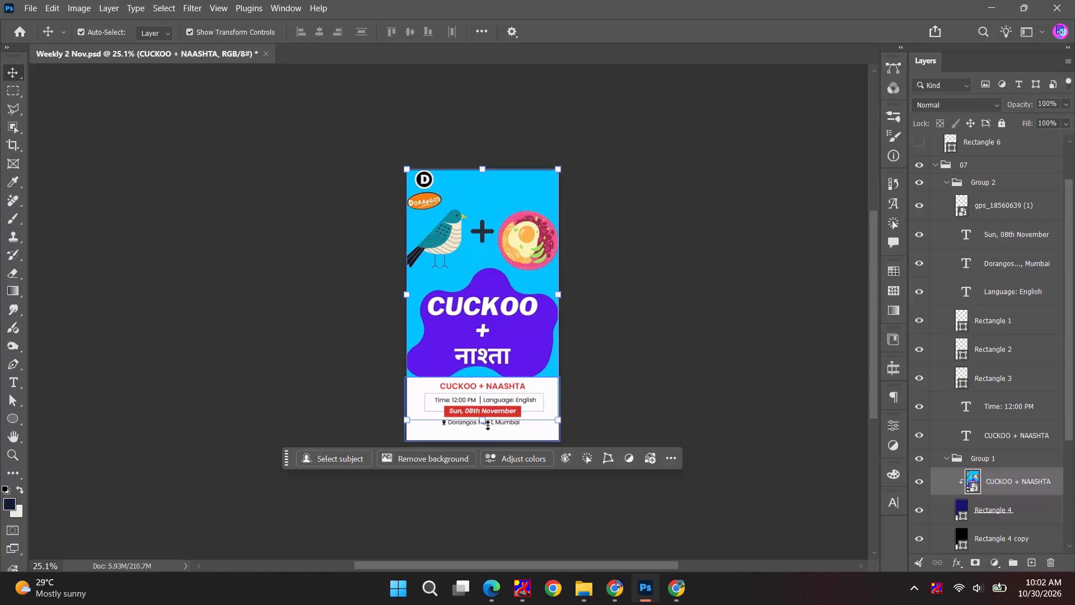
shift+click(482, 421)
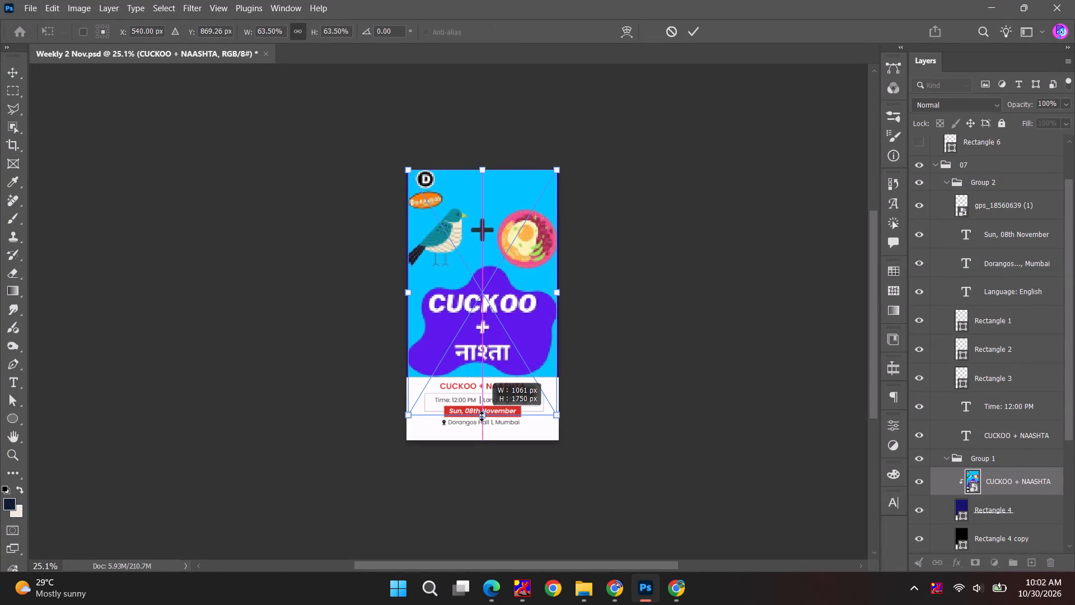
Recolor Rectangle 4 in Group 1 with the artwork's sky-blue background, #00c2ff.
double_click(960, 505)
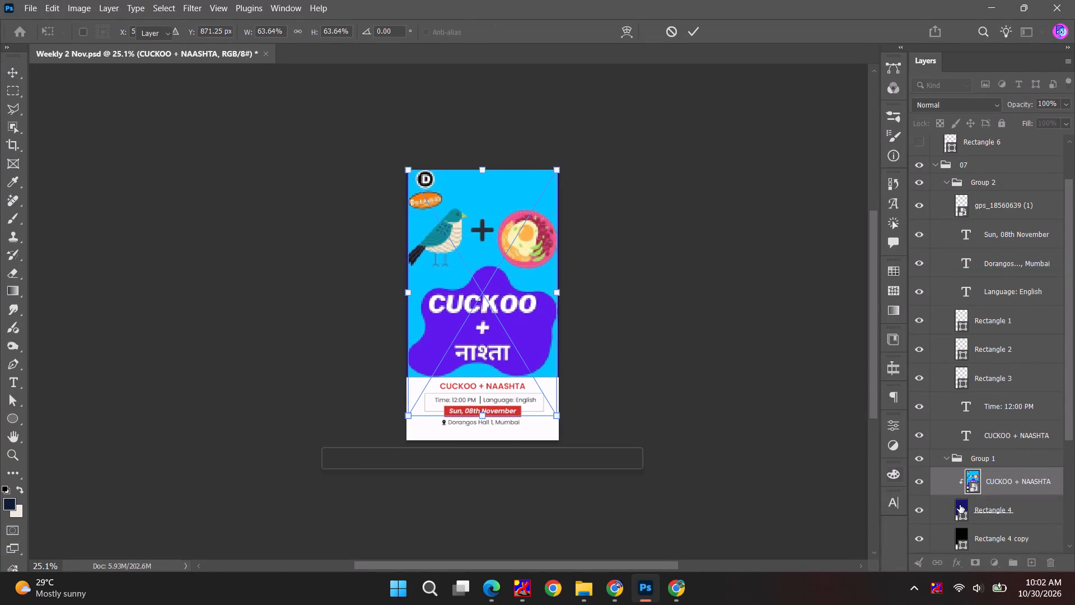
click(462, 278)
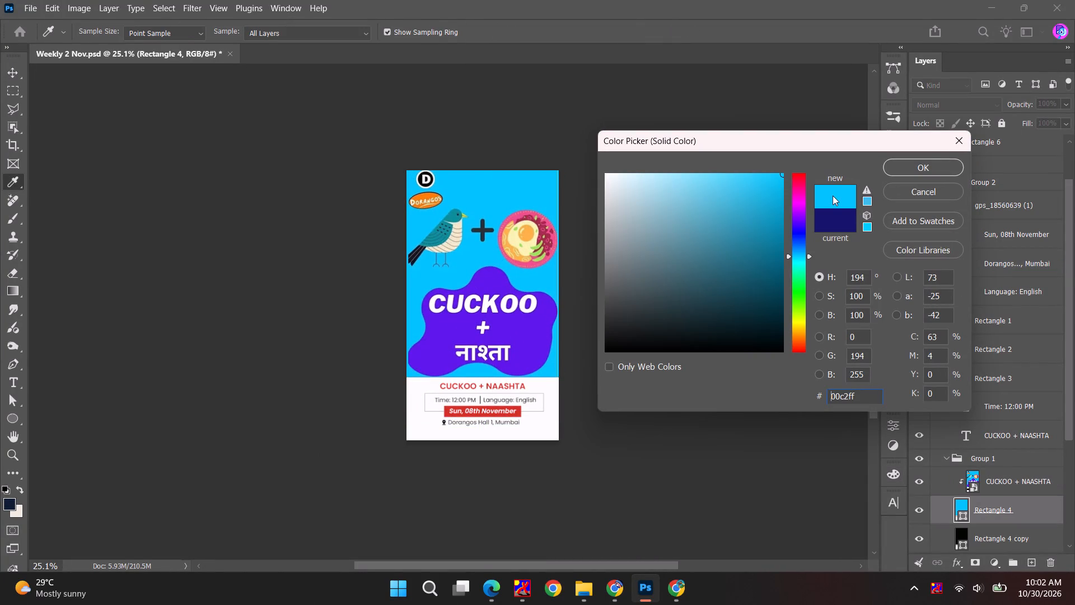
click(917, 167)
click(700, 214)
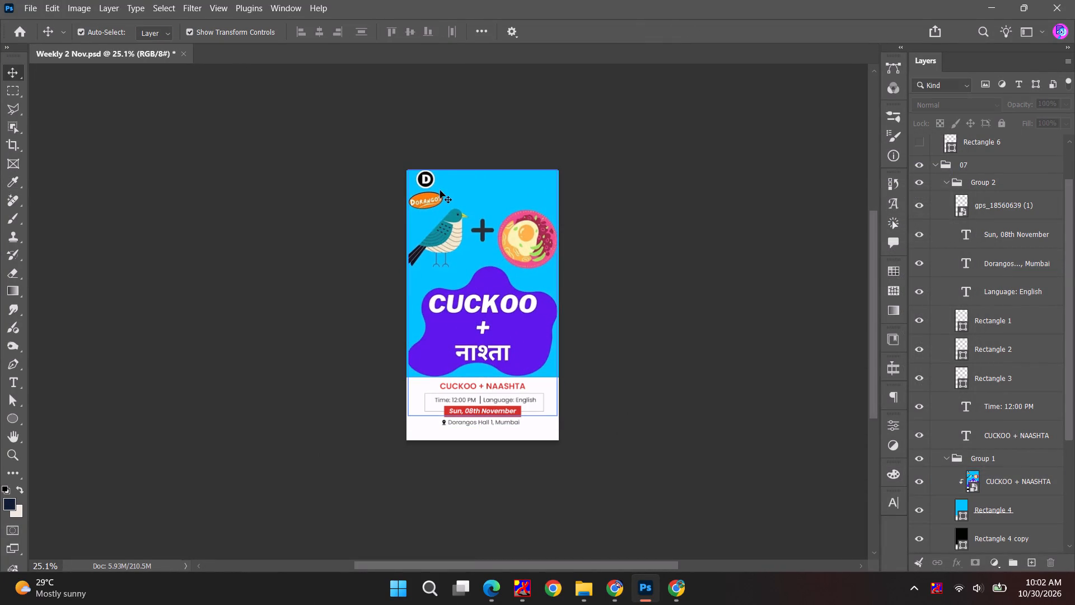
Scale the CUCKOO + NAASHTA artwork down to about 62.2% from its top edge and nudge it up slightly, keeping it horizontally centred.
click(493, 204)
shift+drag(482, 169, 482, 175)
click(477, 234)
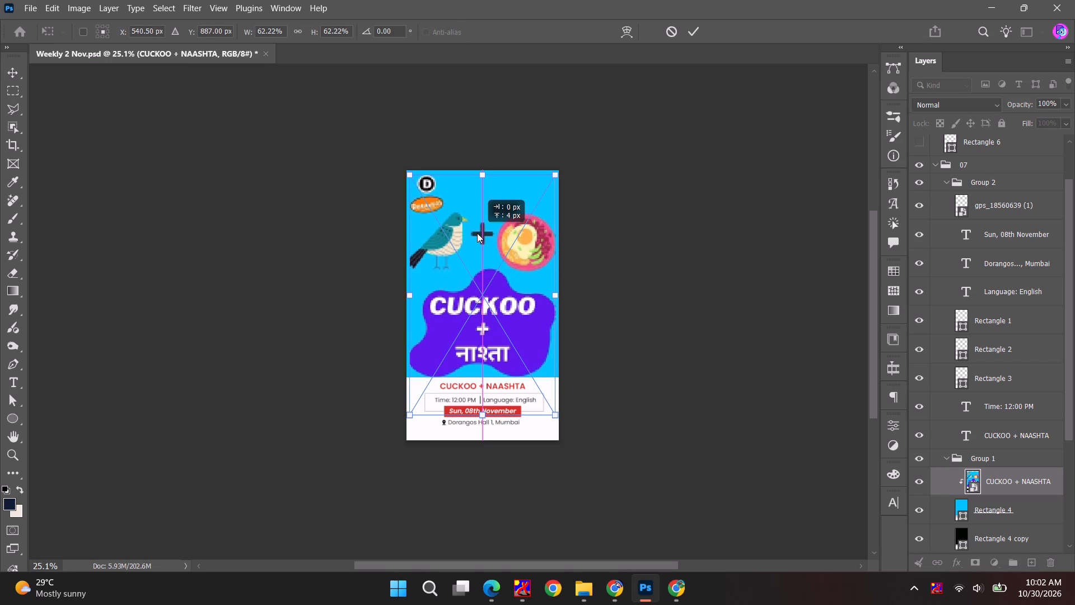
click(699, 27)
click(703, 199)
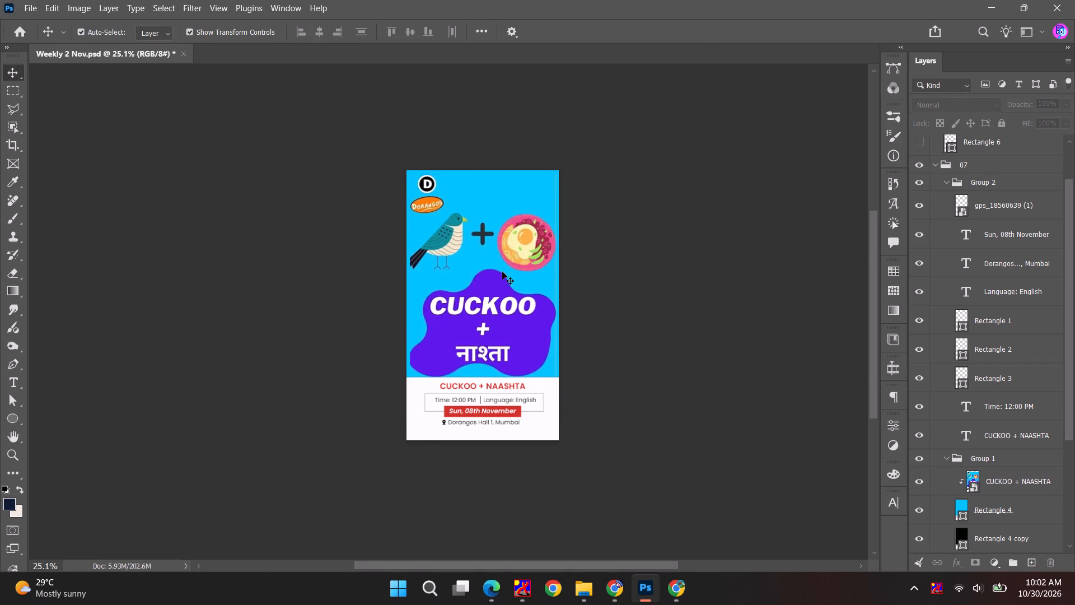
Recolor Rectangle 4 copy with the artwork's sky-blue background, #00c2ff.
alt+scroll(499, 272, up, 4)
click(828, 246)
click(545, 243)
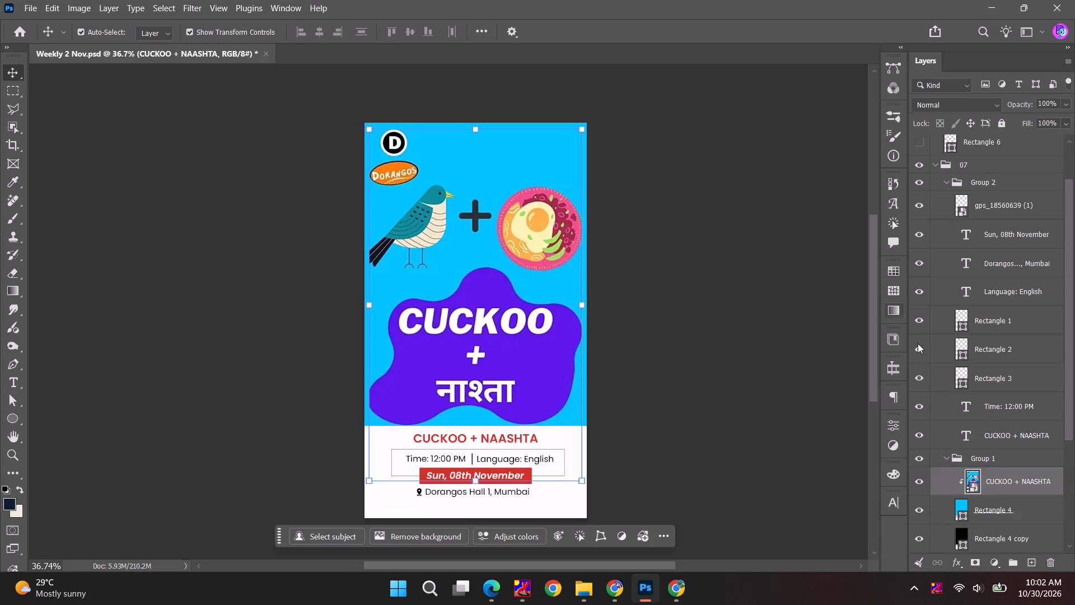
click(692, 194)
alt+scroll(569, 125, up, 10)
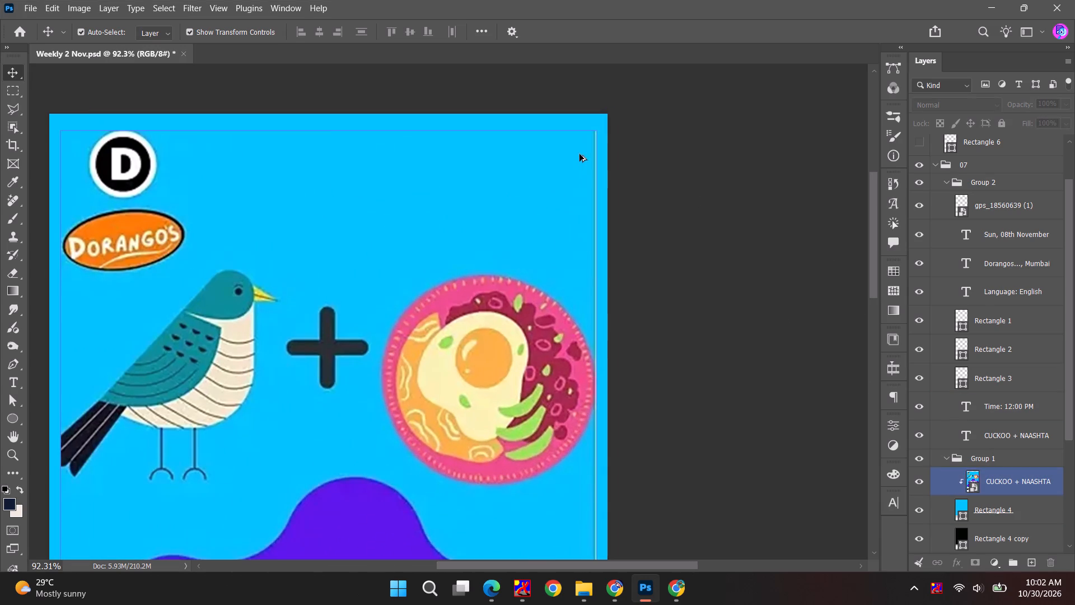
click(576, 169)
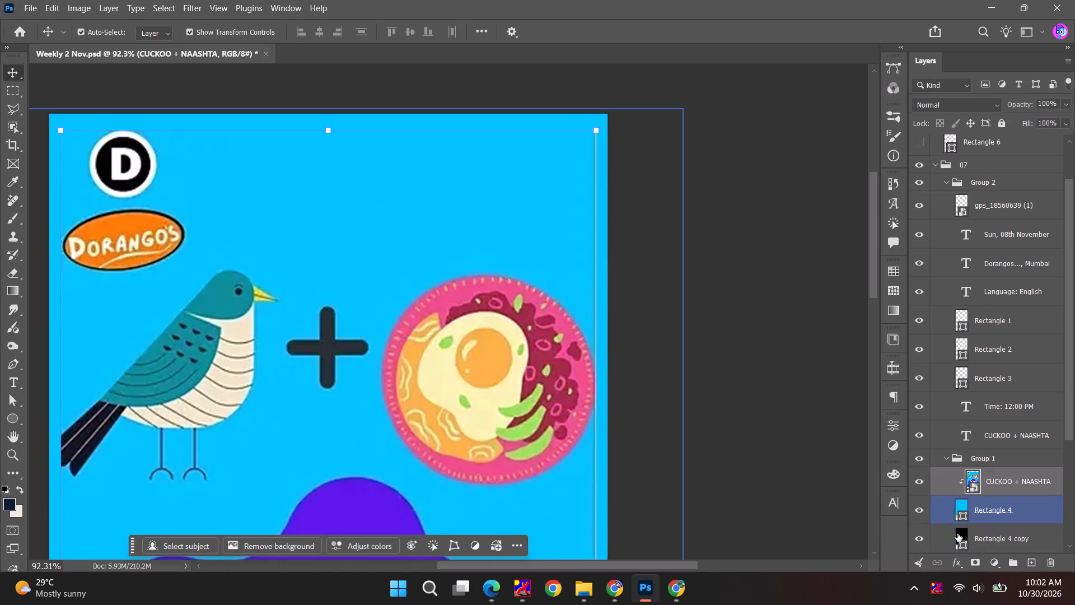
double_click(957, 533)
click(486, 216)
click(928, 170)
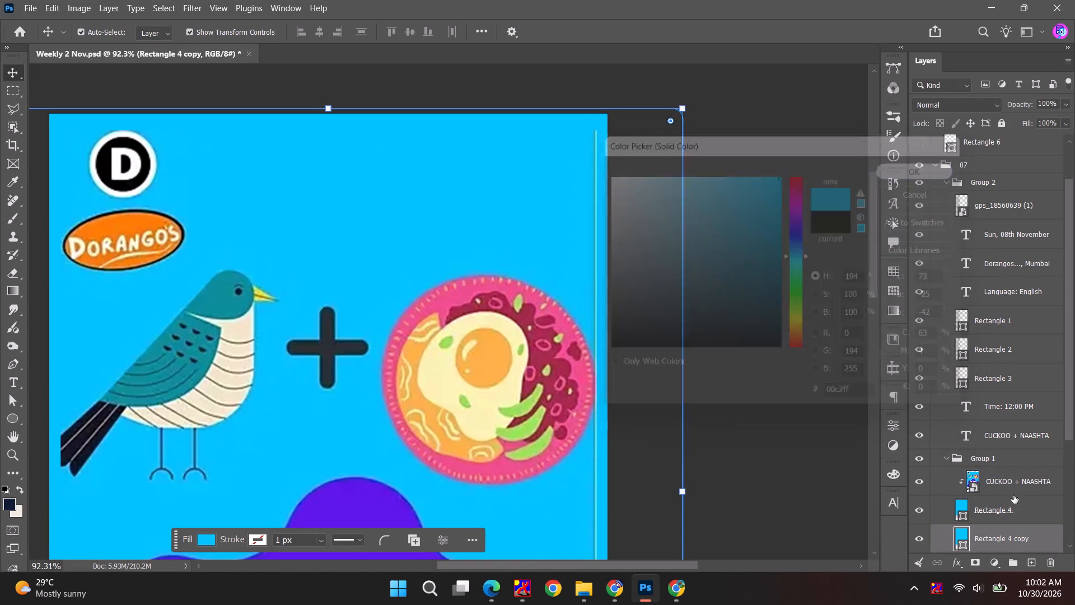
Narrow Rectangle 4 from its right edge to about 96.5% width, trimming the thin light line along the artwork's right side.
click(1006, 516)
drag(614, 490, 607, 489)
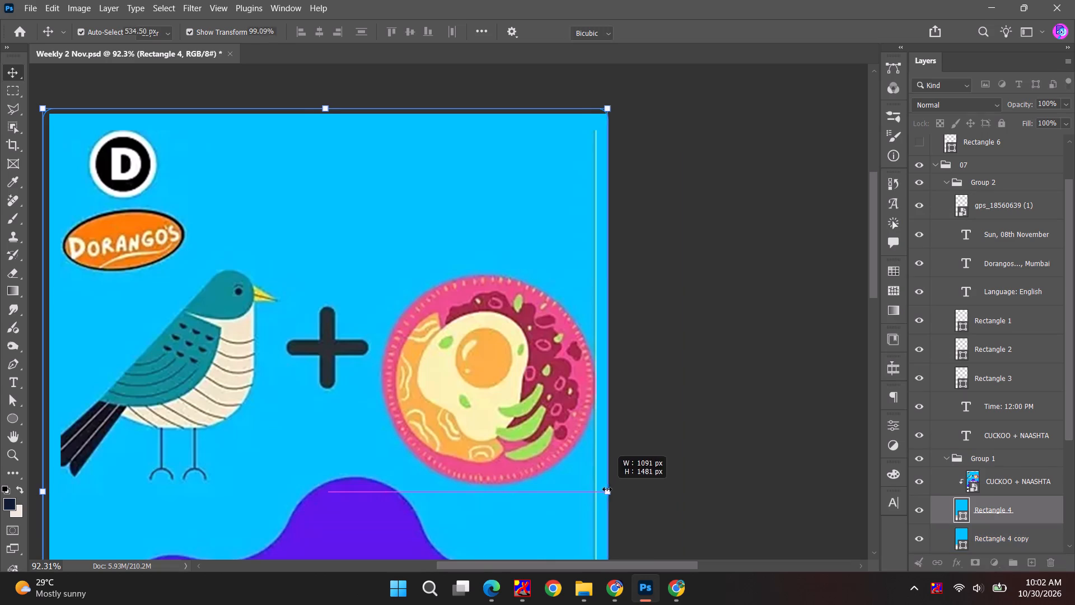
drag(607, 489, 593, 488)
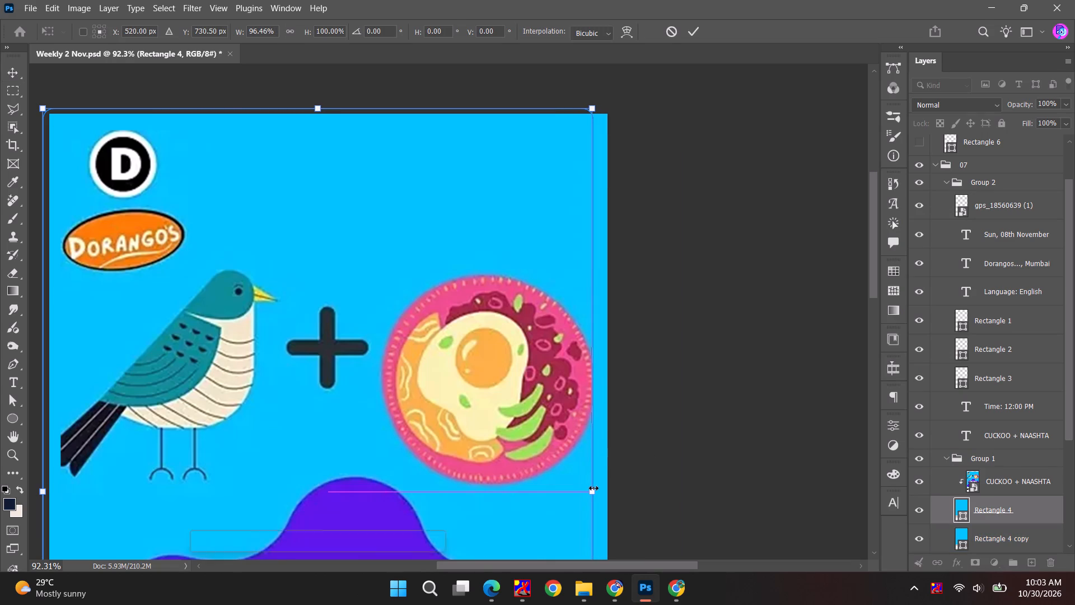
click(674, 341)
click(700, 26)
click(700, 173)
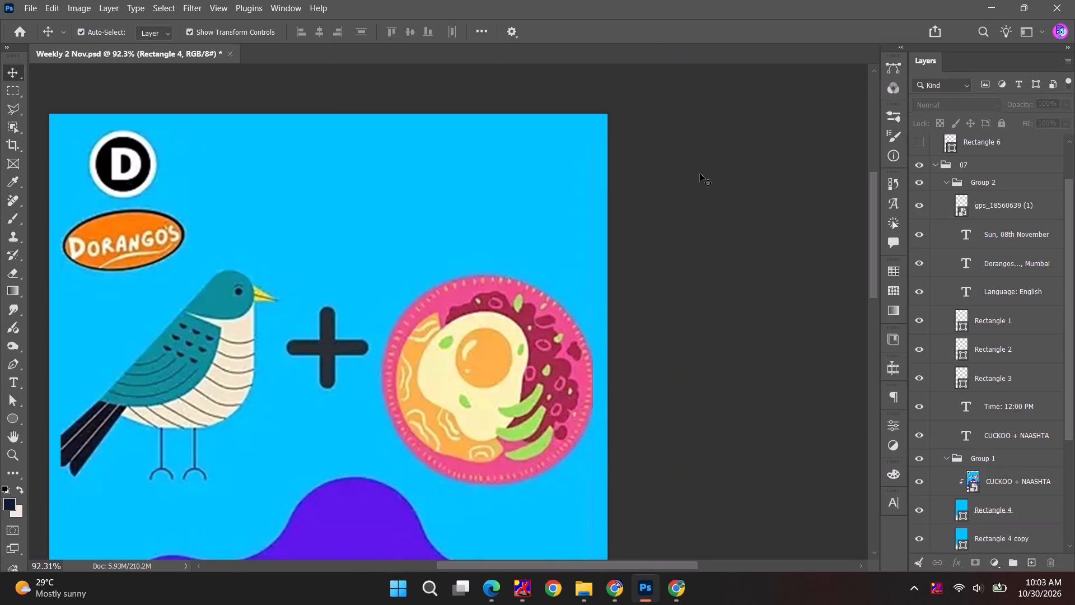
Save the Weekly 2 Nov document.
alt+scroll(700, 174, down, 5)
alt+scroll(673, 232, down, 3)
alt+scroll(643, 267, down, 5)
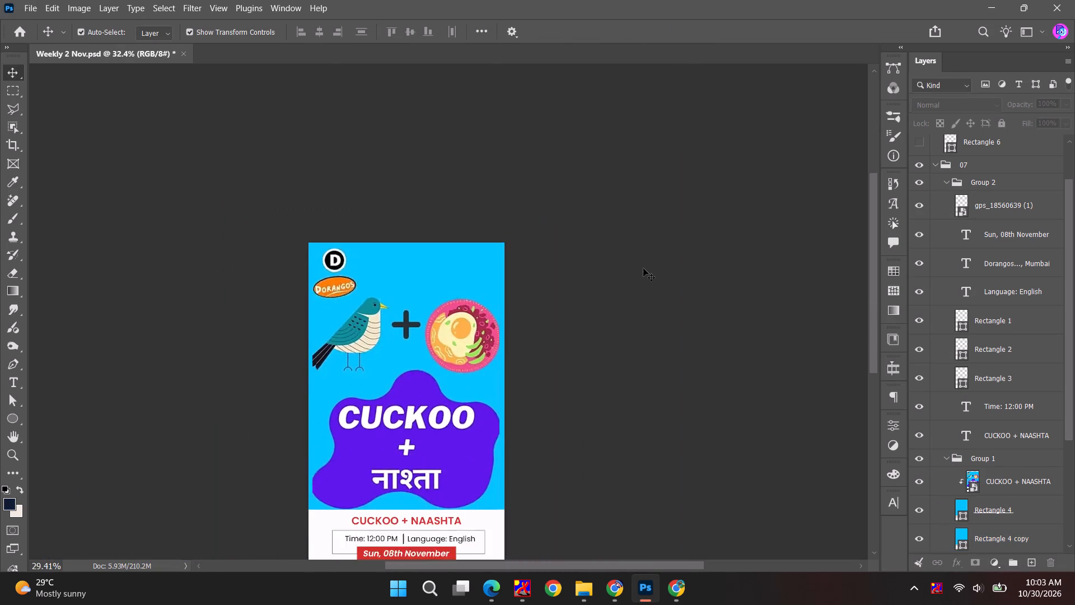
key(ctrl+s)
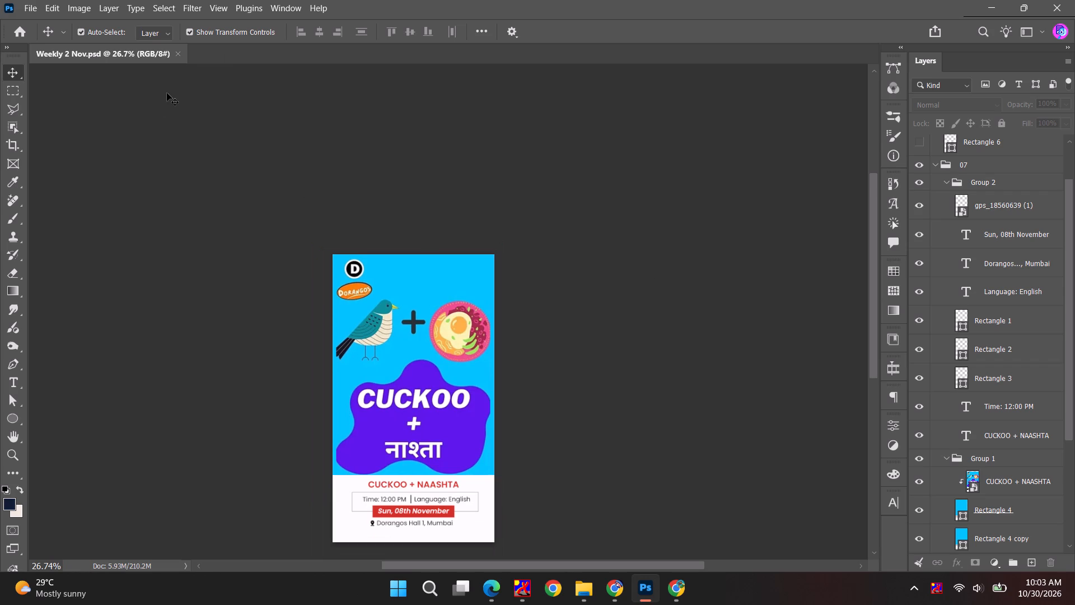
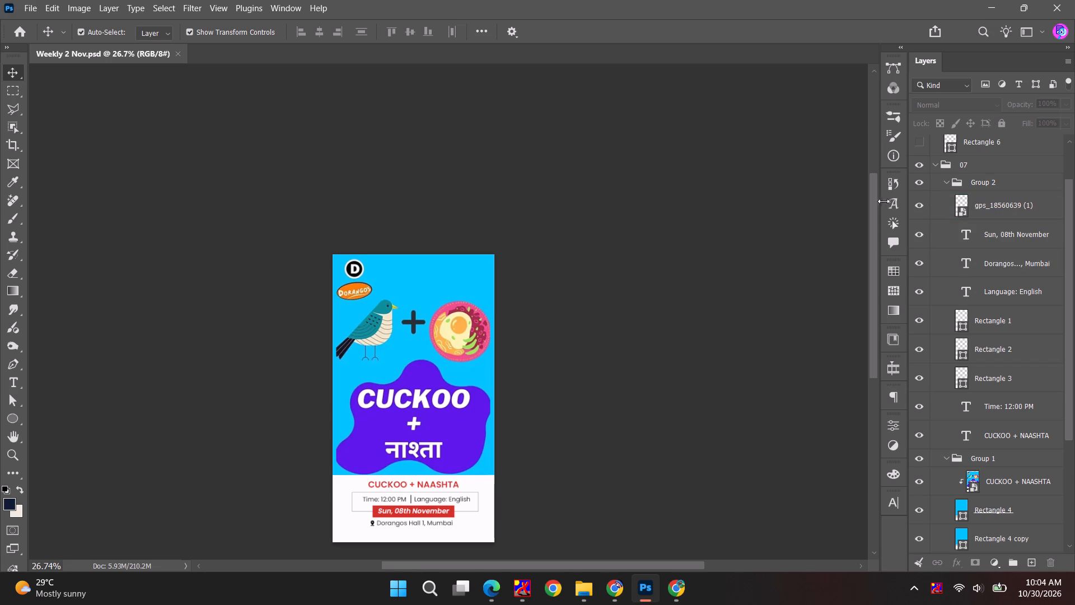
Quick-export groups 01 through 07 as PNG files into the folder Paresh > MTG > Nov 2026 > weekly plays 2 Nov.
click(935, 163)
click(964, 218)
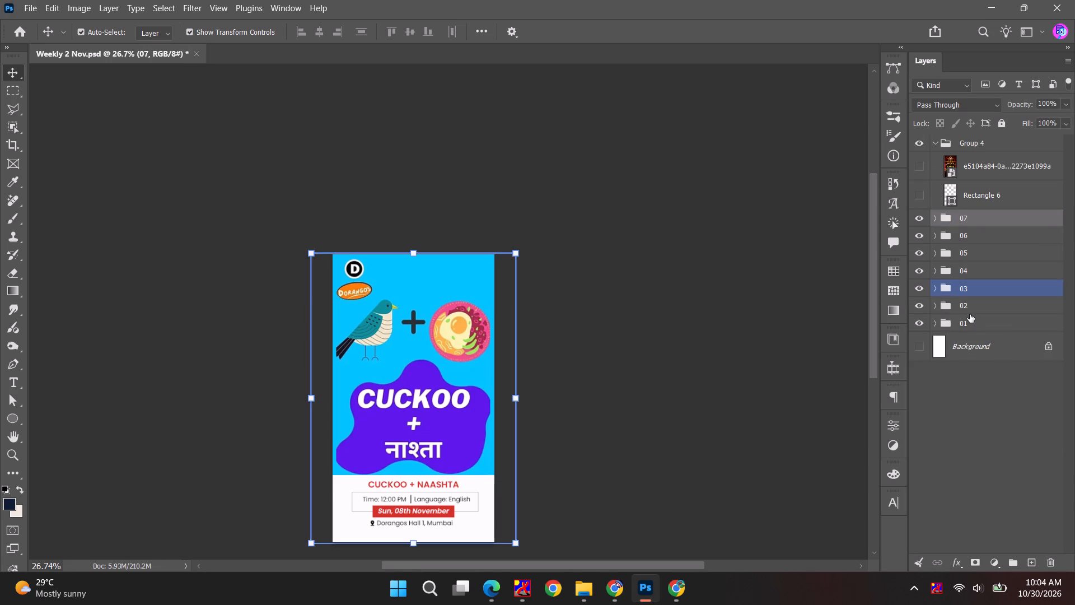
shift+click(965, 325)
right_click(965, 325)
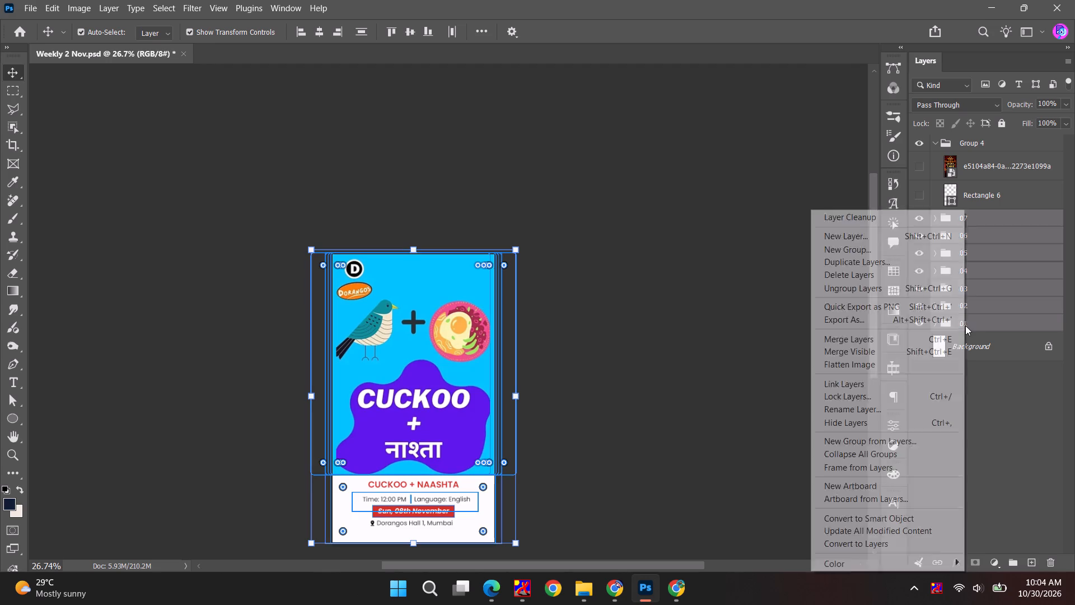
click(885, 306)
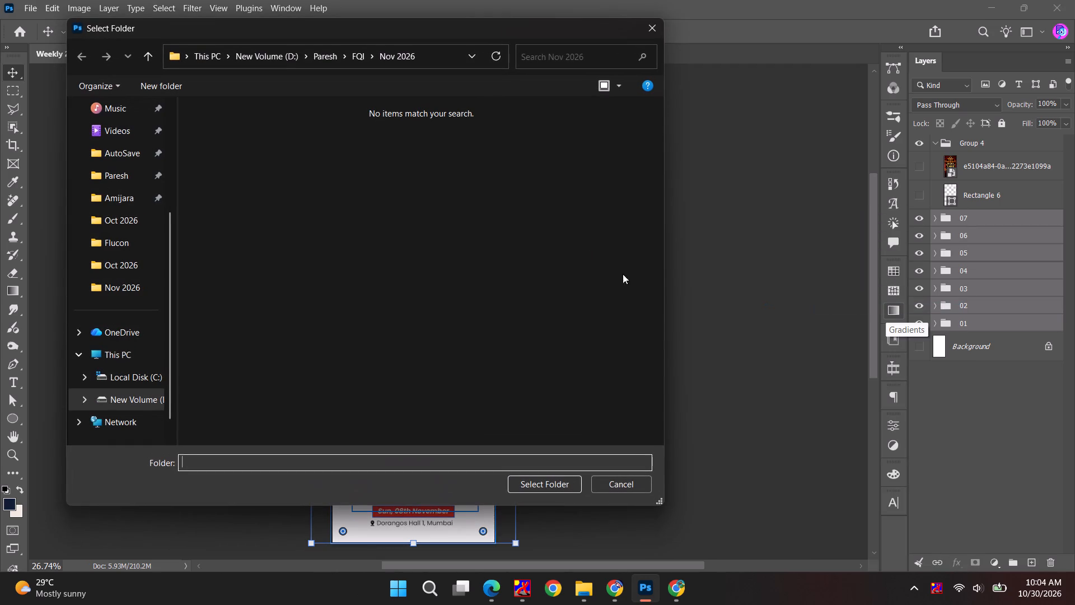
click(324, 59)
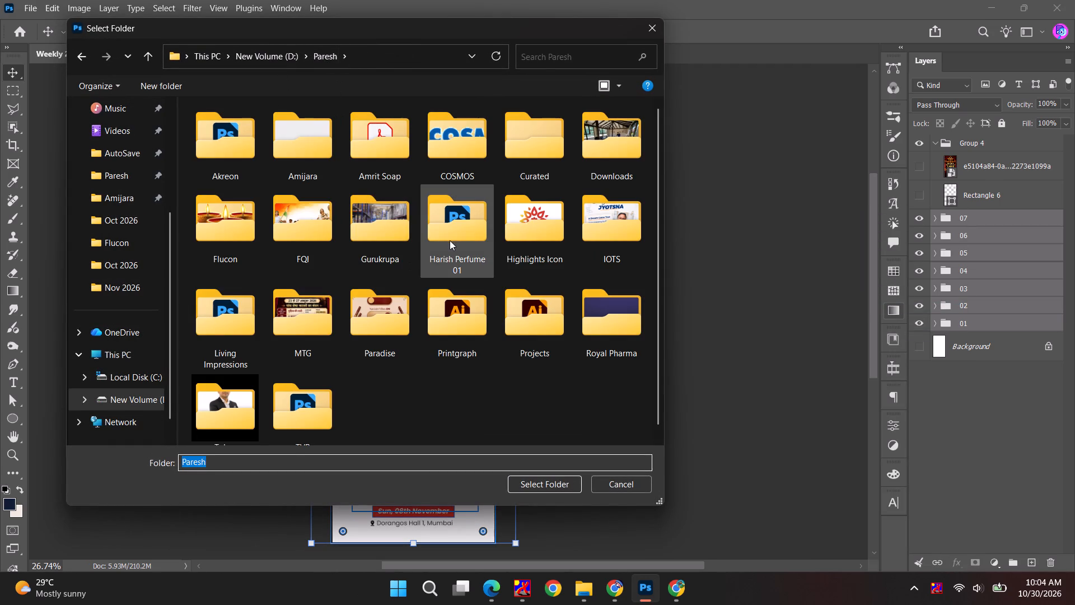
click(451, 239)
click(329, 248)
double_click(312, 317)
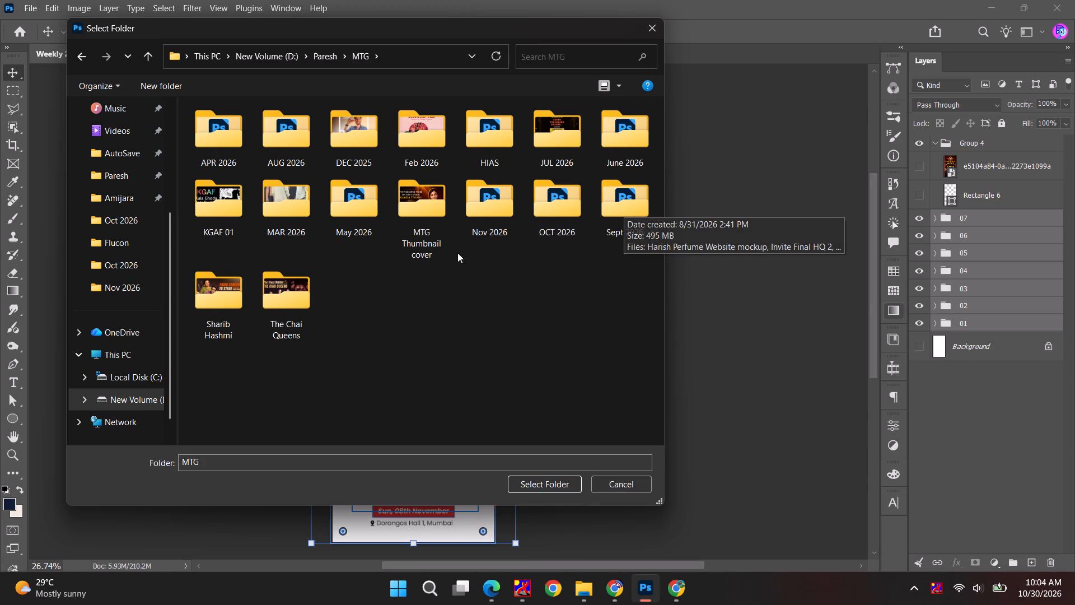
click(437, 333)
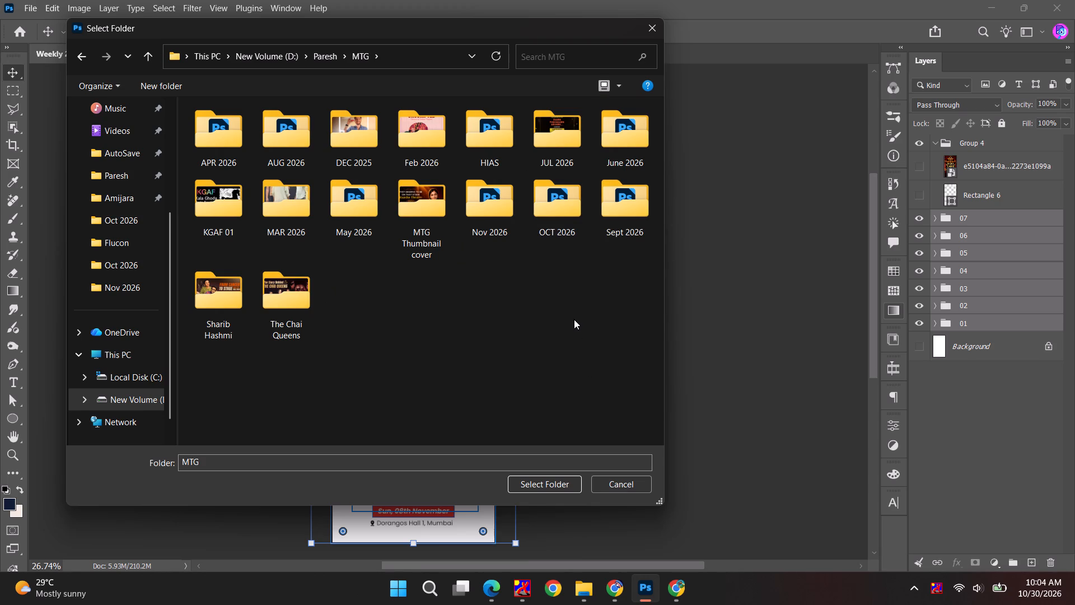
click(508, 208)
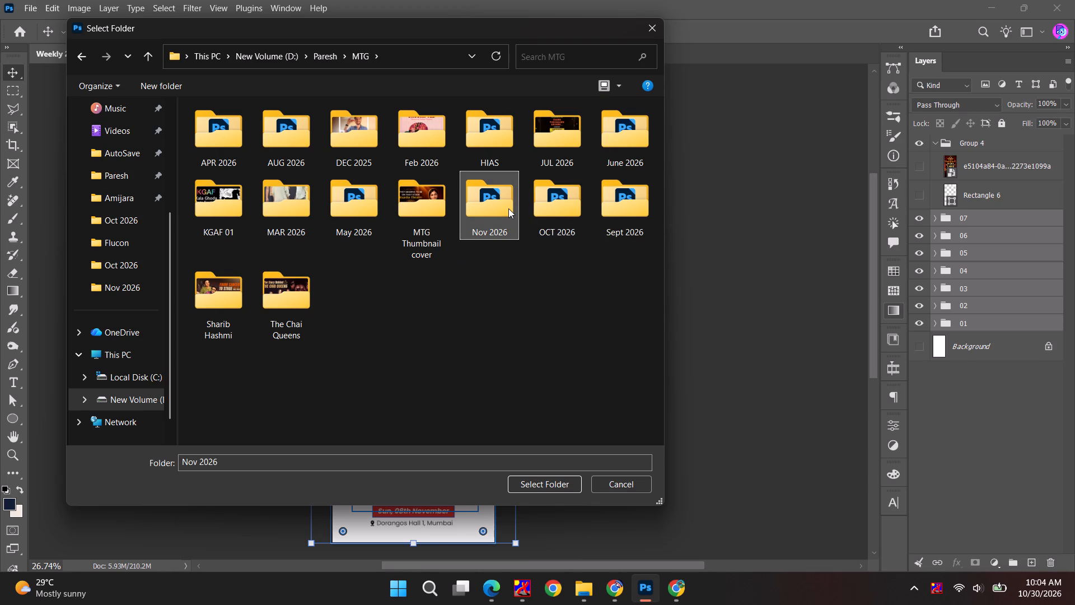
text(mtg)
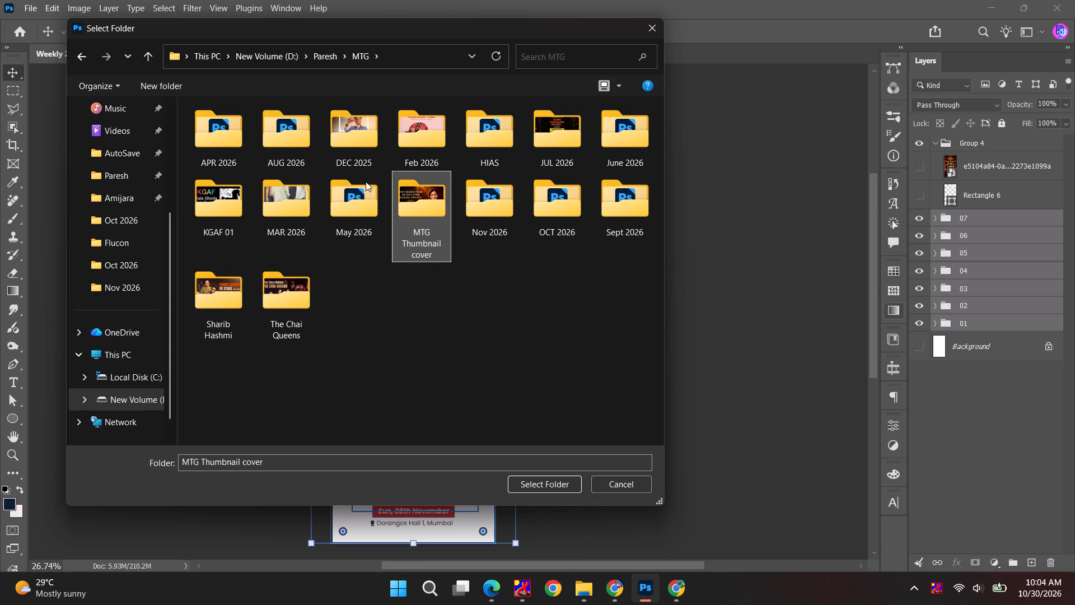
click(531, 225)
double_click(504, 222)
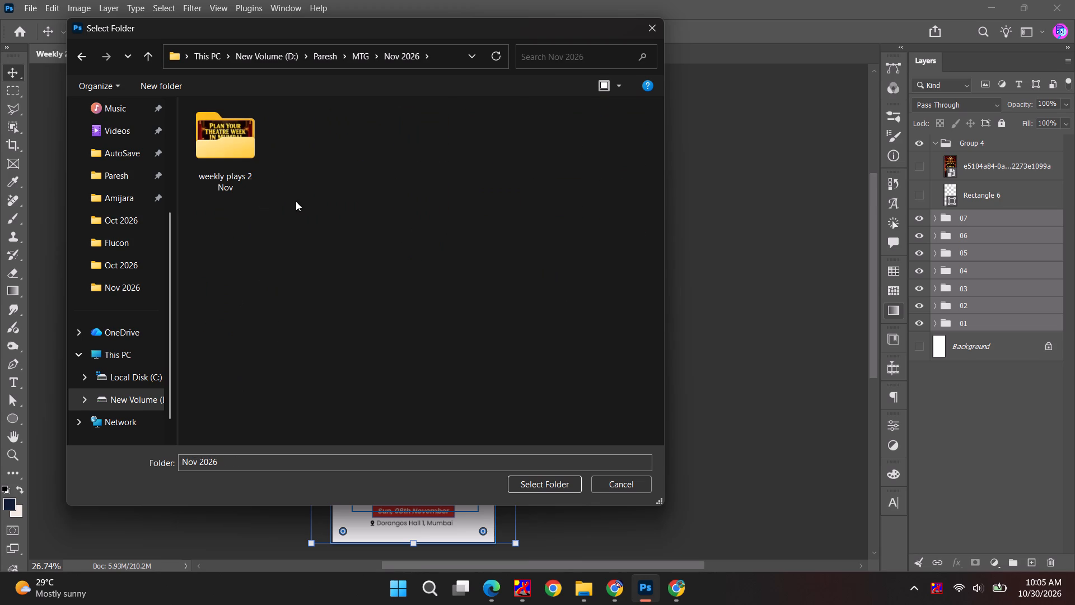
double_click(227, 172)
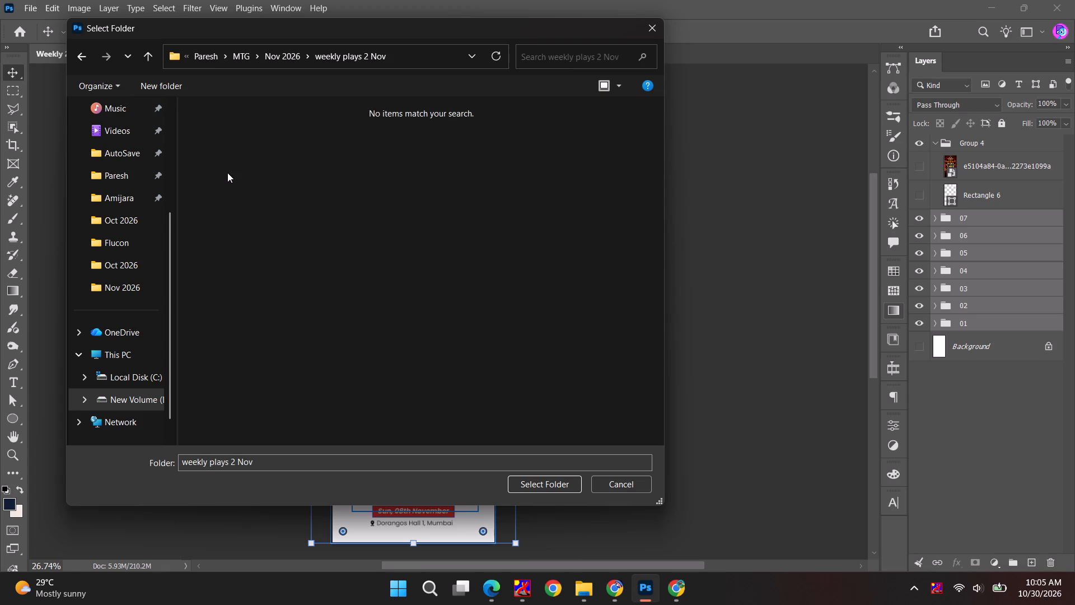
click(532, 485)
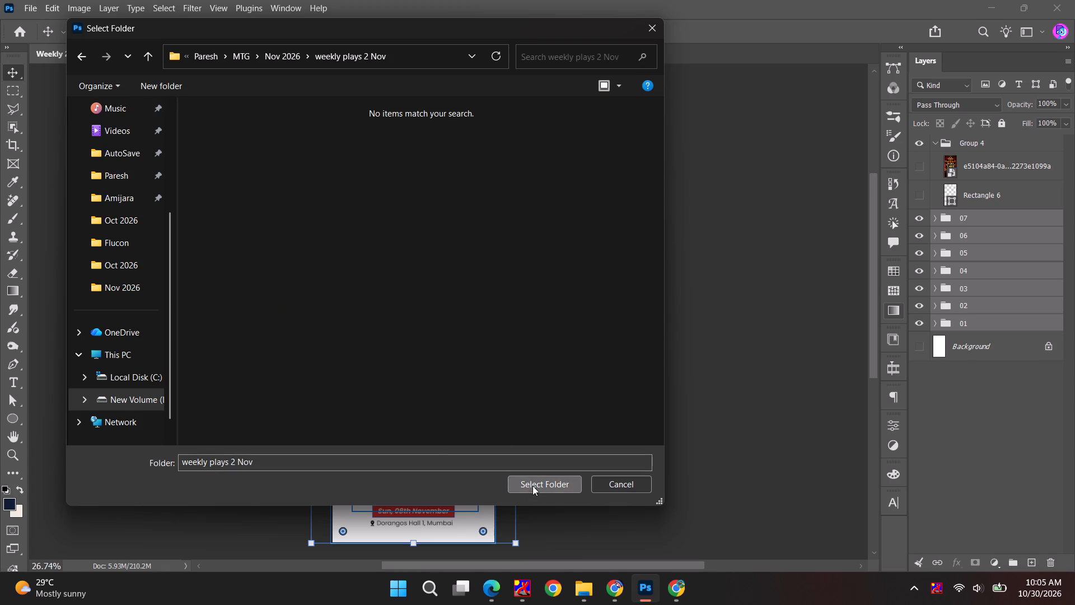
click(285, 147)
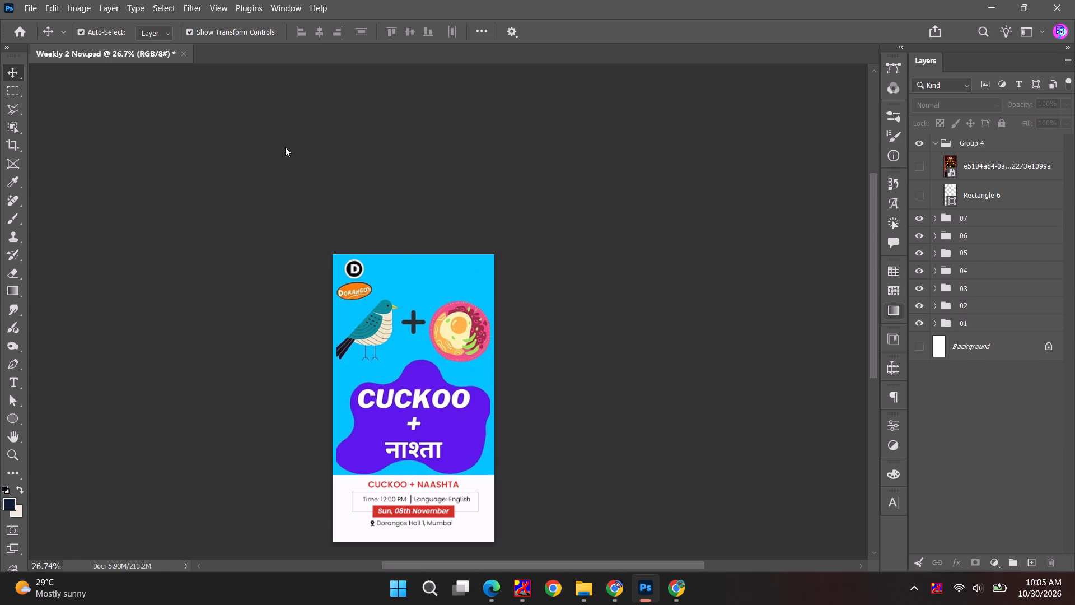
Switch to File Explorer and check the exported posters in the weekly plays 2 Nov folder.
key(alt+Tab)
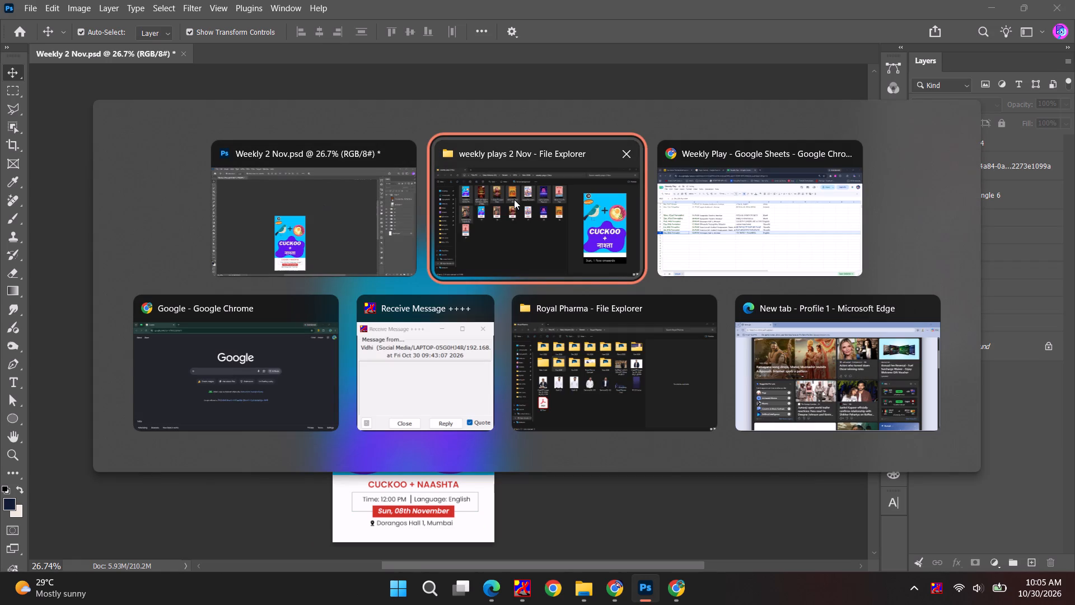
alt+click(514, 199)
key(alt+Tab)
alt+click(641, 206)
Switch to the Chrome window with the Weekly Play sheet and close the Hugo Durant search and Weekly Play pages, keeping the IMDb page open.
key(alt+Tab)
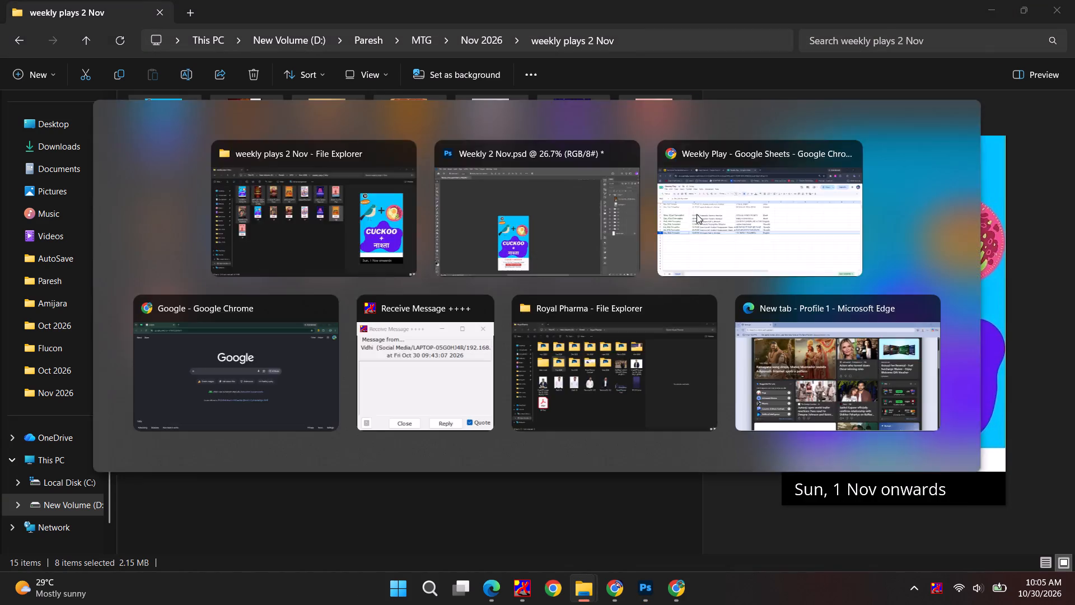
alt+click(697, 214)
click(113, 0)
scroll(241, 324, up, 7)
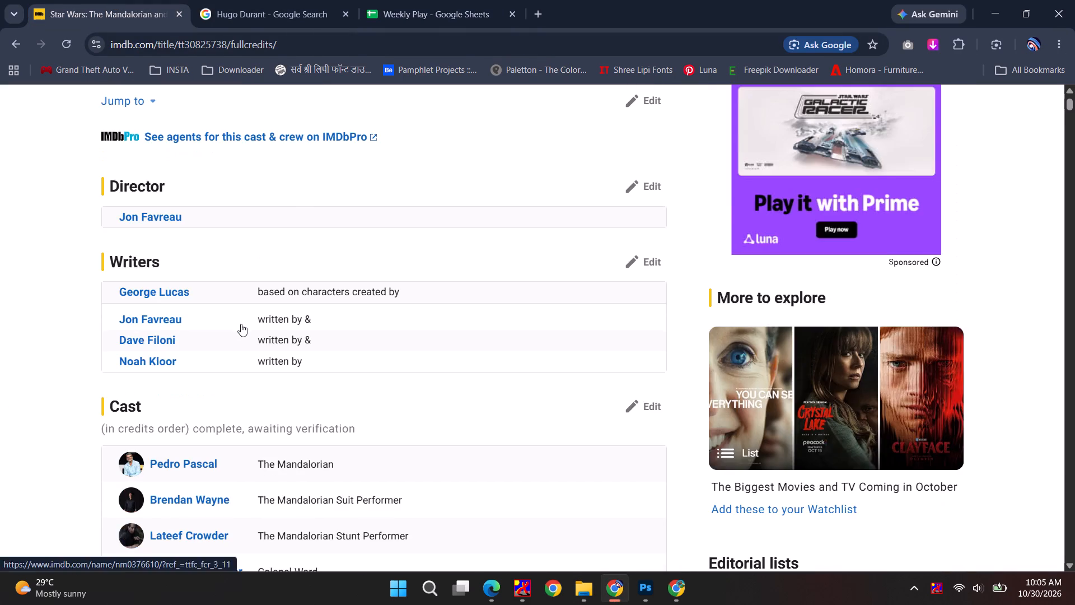
key(ctrl+w)
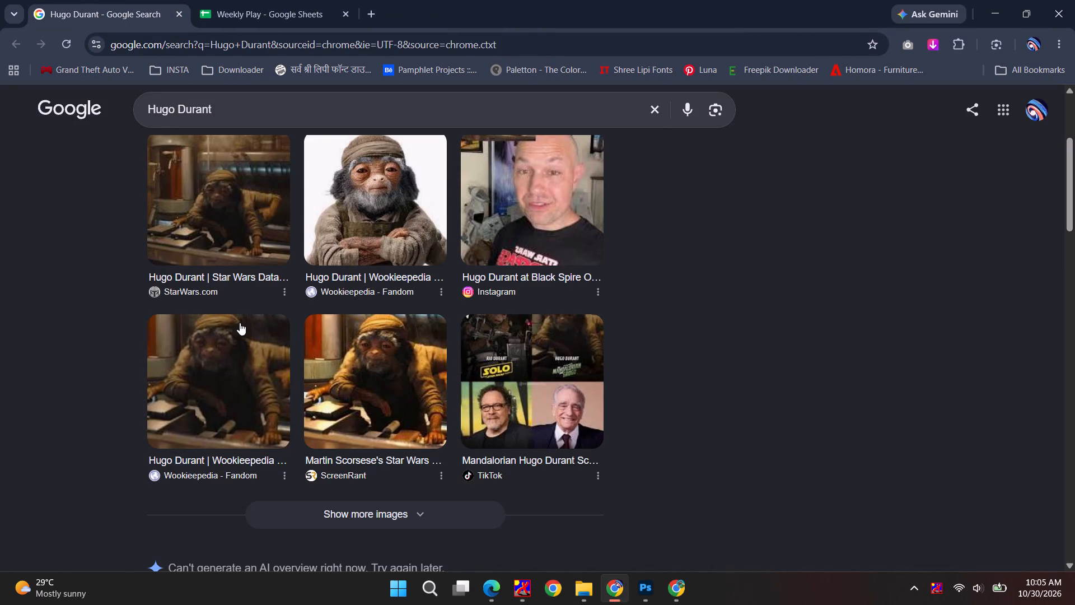
key(ctrl+shift+t)
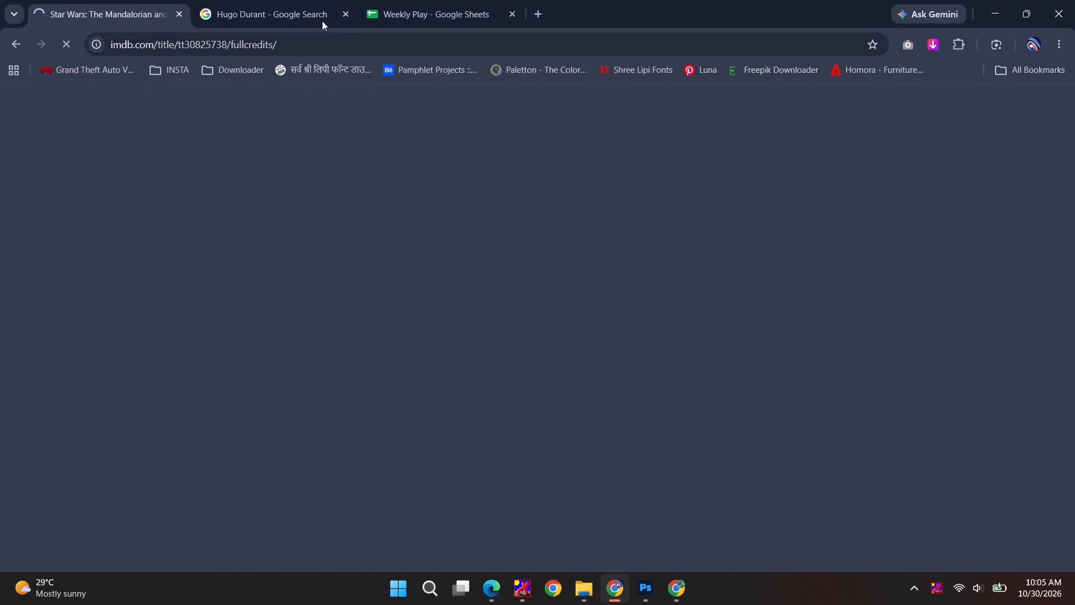
click(293, 0)
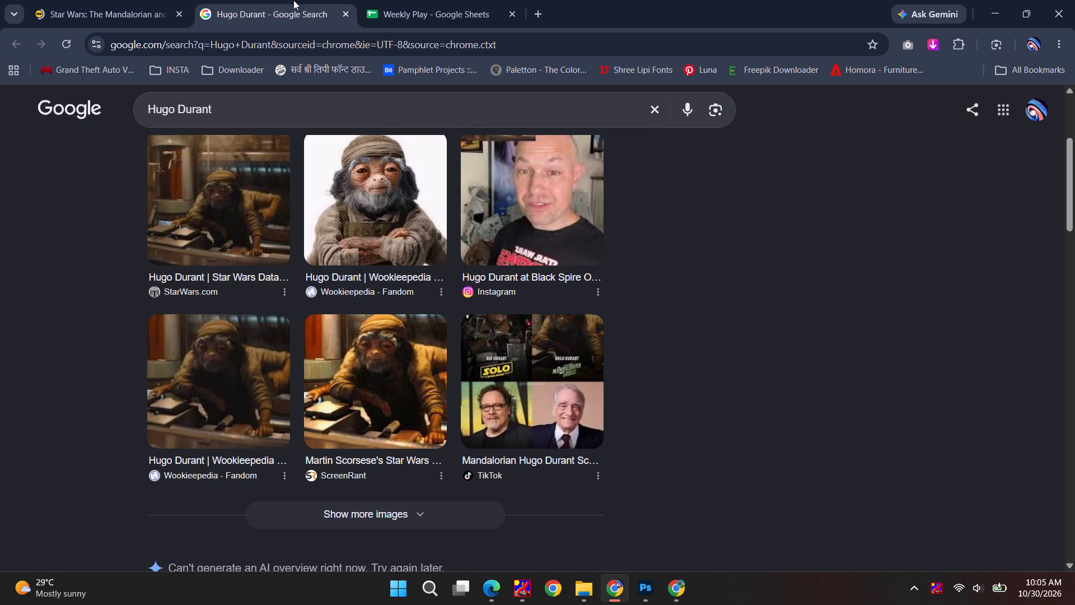
click(94, 0)
scroll(811, 370, down, 3)
scroll(812, 379, up, 7)
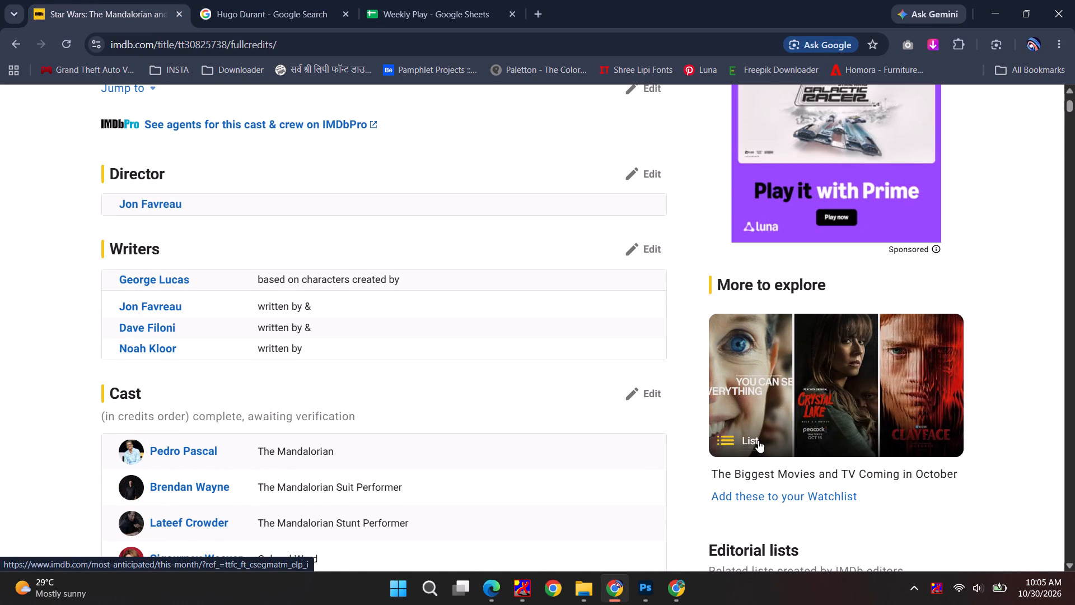
click(251, 0)
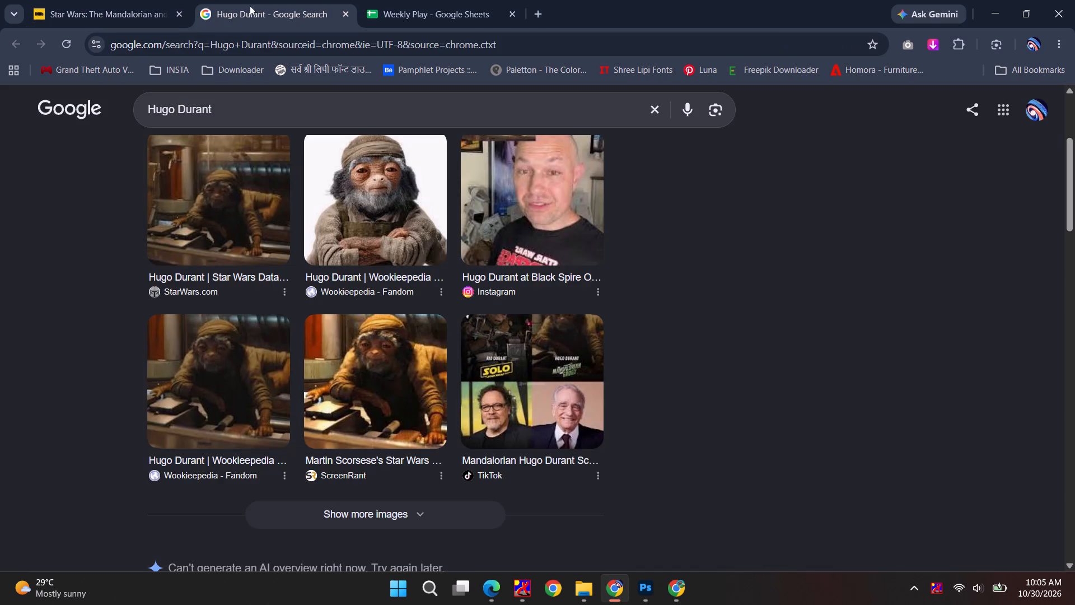
scroll(357, 282, up, 6)
click(349, 12)
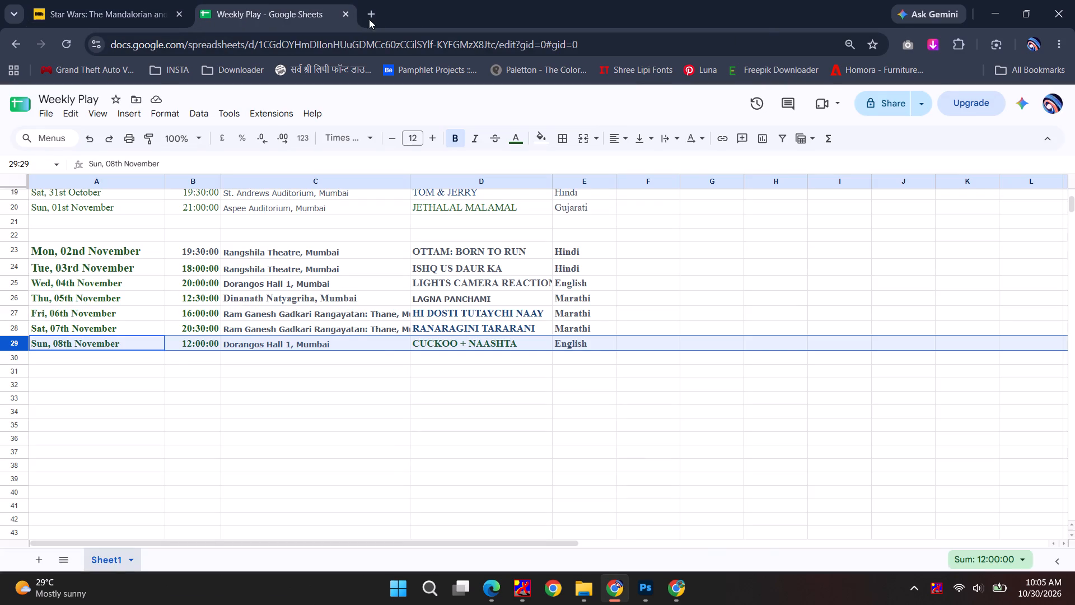
click(350, 15)
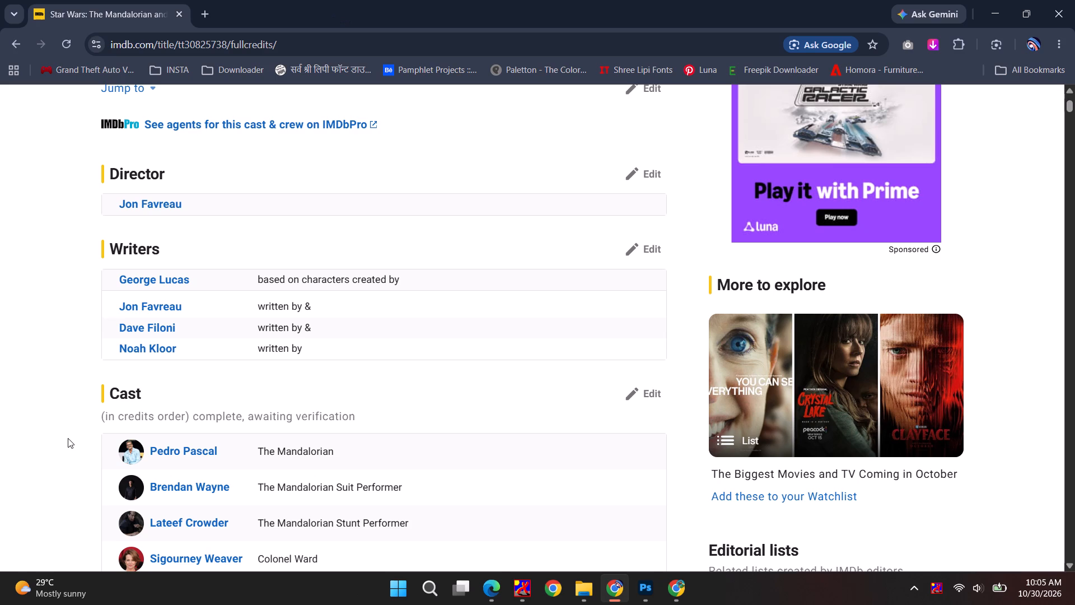
key(alt+Tab)
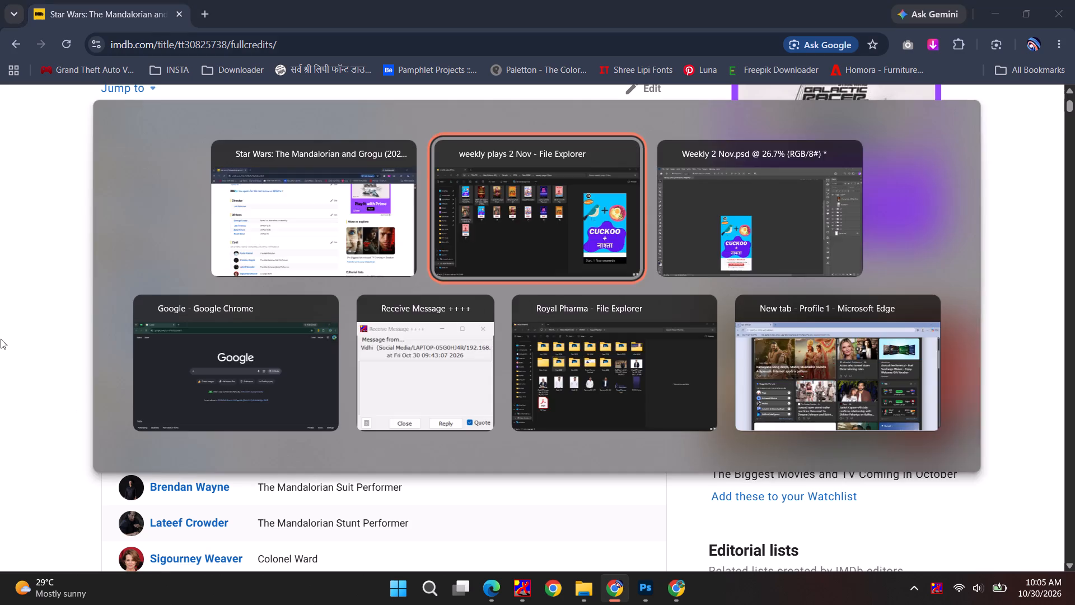
key(alt+Tab)
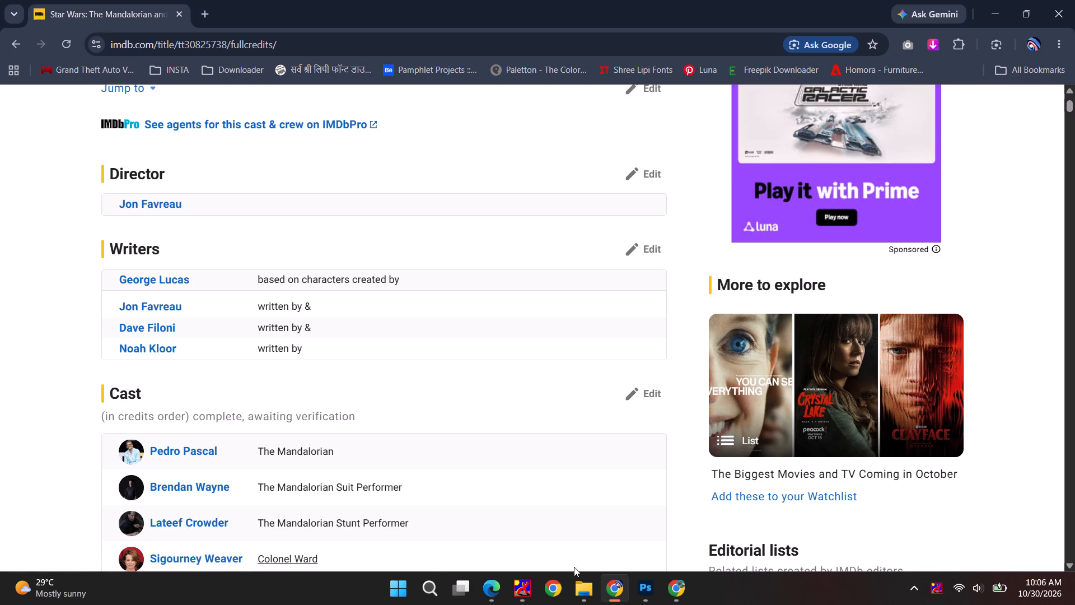
key(alt+Tab)
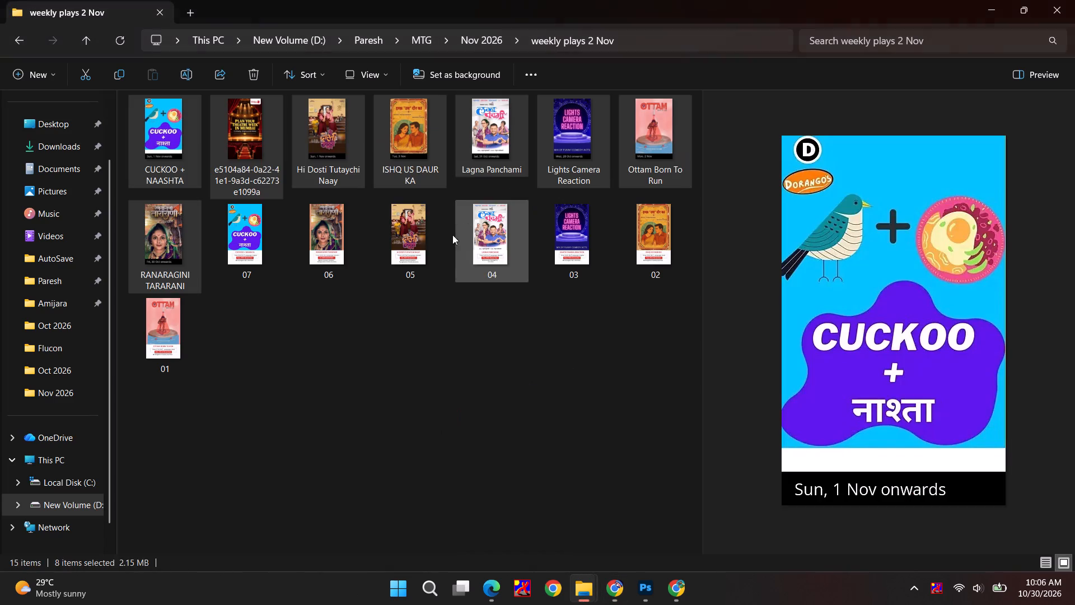
Create a new folder inside the weekly plays 2 Nov folder.
click(364, 362)
right_click(315, 387)
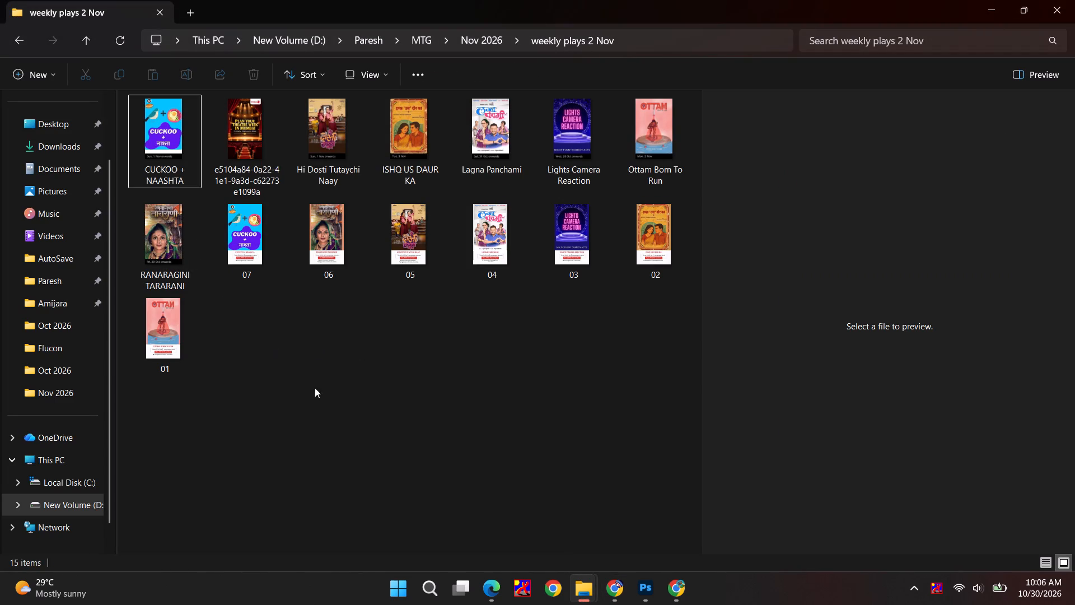
click(366, 200)
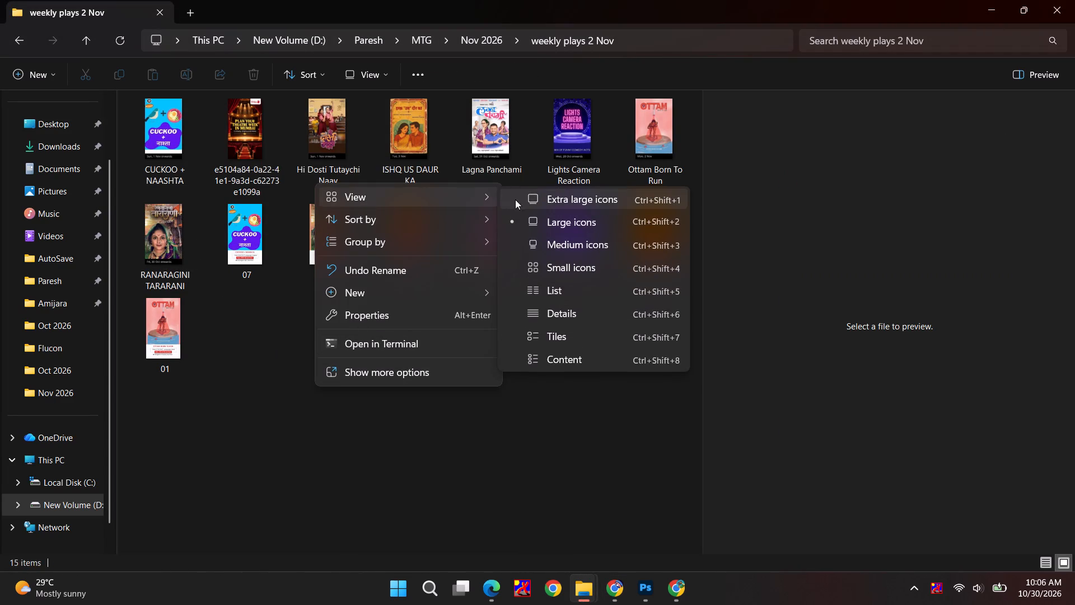
key(Escape)
click(44, 75)
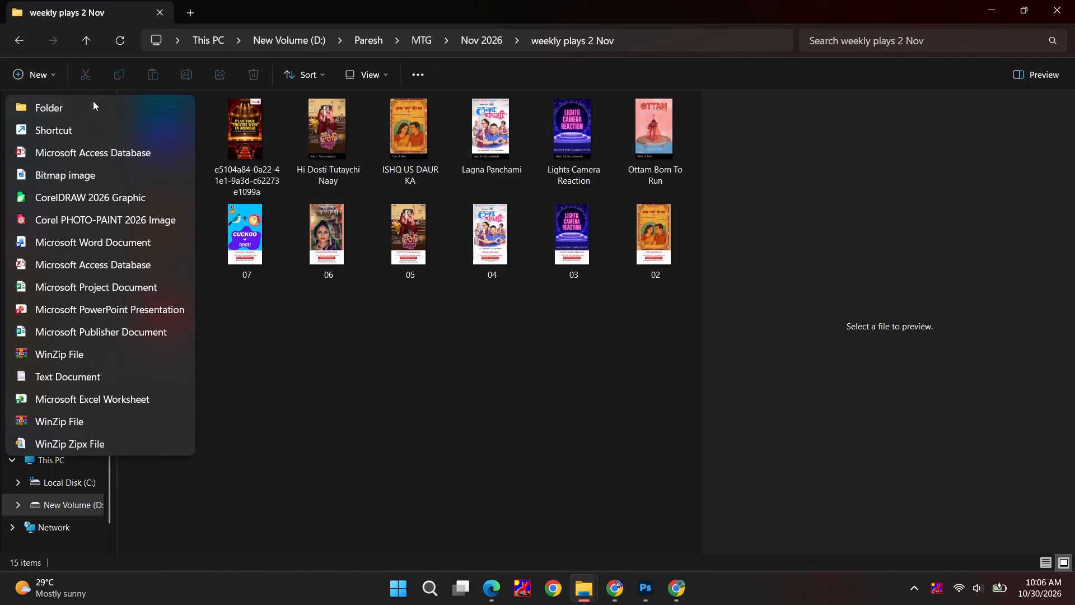
click(93, 101)
Move the eight original poster images, from CUCKOO + NAASHTA through RANARAGINI TARARANI, into the new folder.
click(179, 213)
ctrl+click(177, 138)
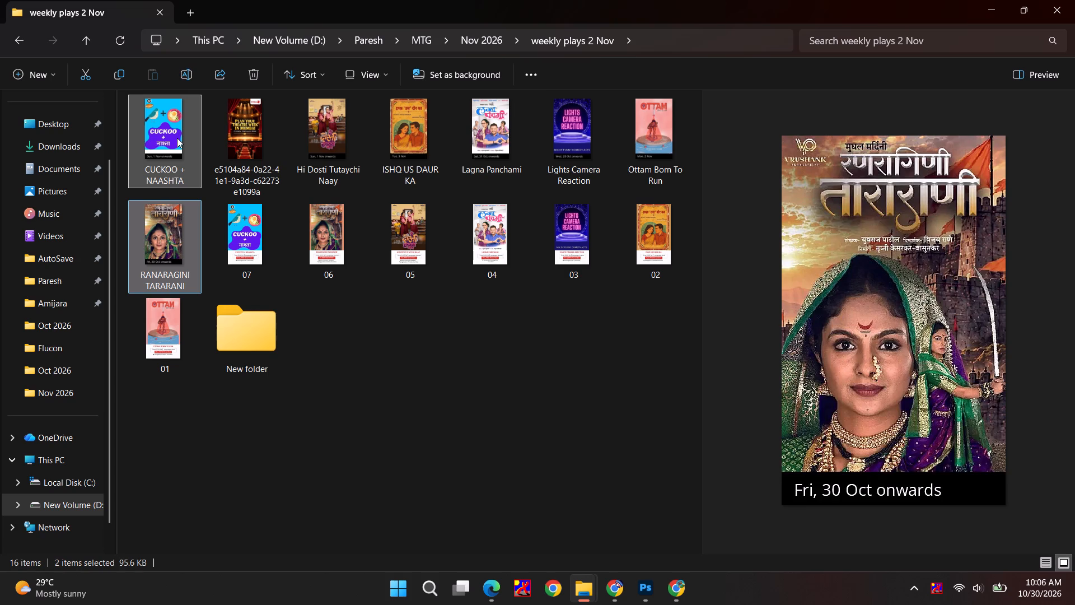
click(161, 250)
shift+click(155, 143)
shift+click(165, 248)
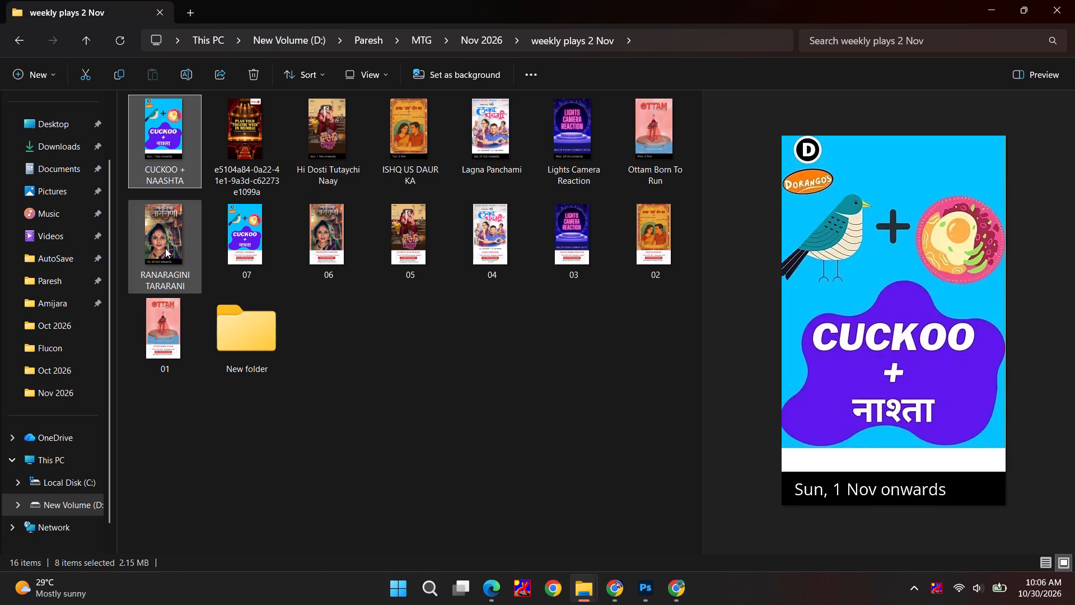
drag(175, 249, 225, 315)
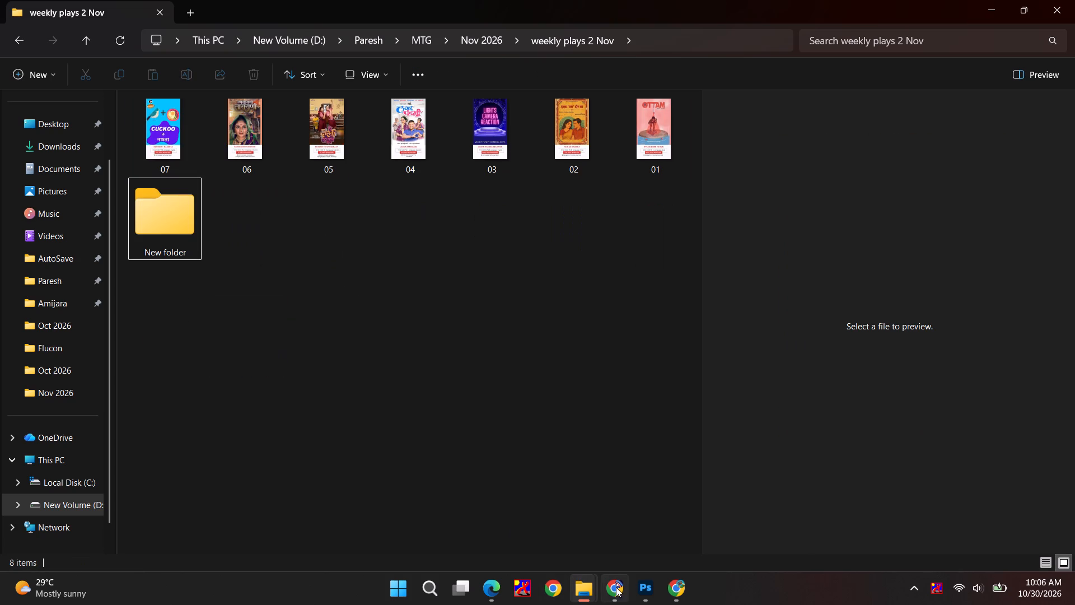
Dismiss the account notice about backing up the PC to a Microsoft account.
click(401, 586)
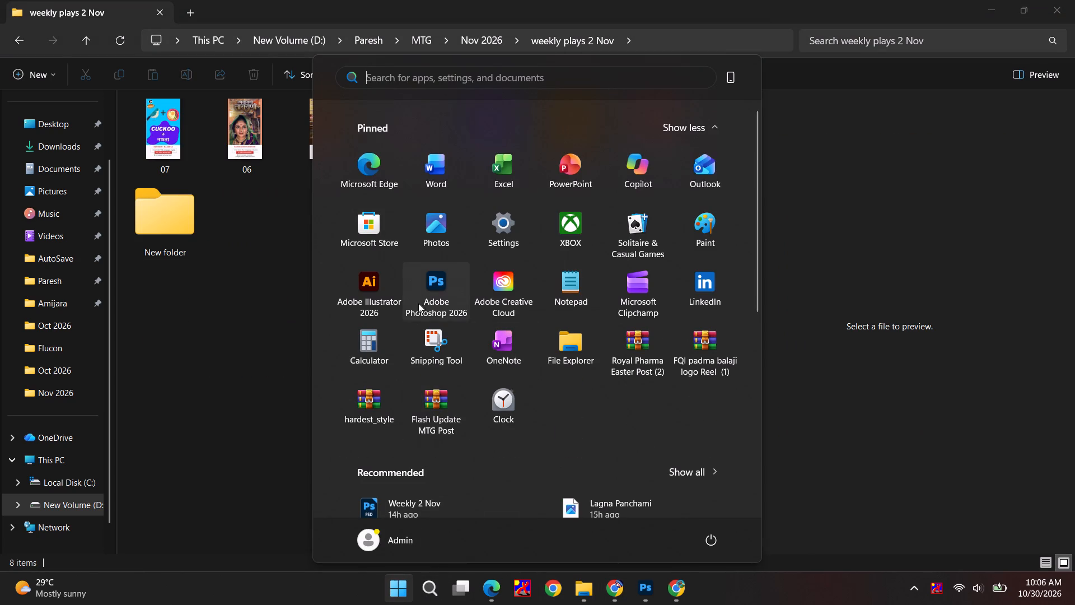
click(387, 549)
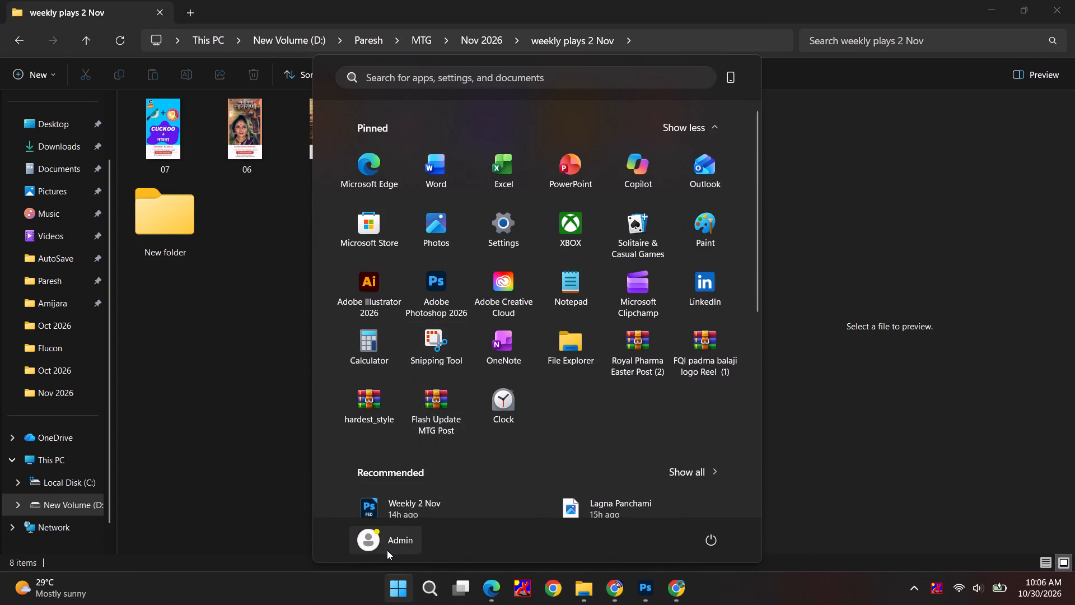
click(543, 393)
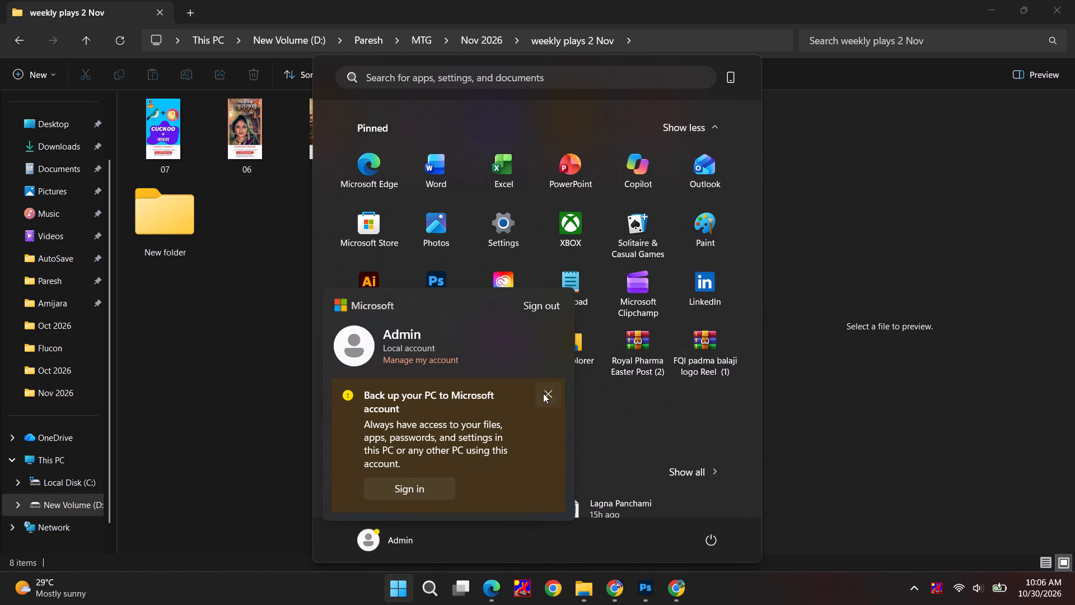
click(687, 416)
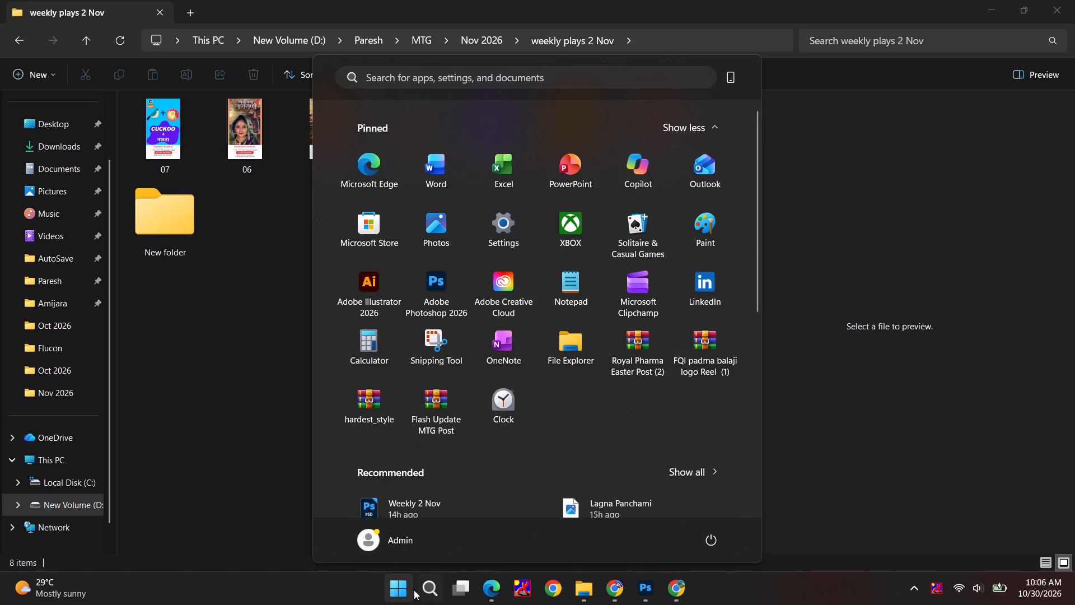
Launch Hotspot Shield and connect the VPN.
click(433, 593)
click(329, 185)
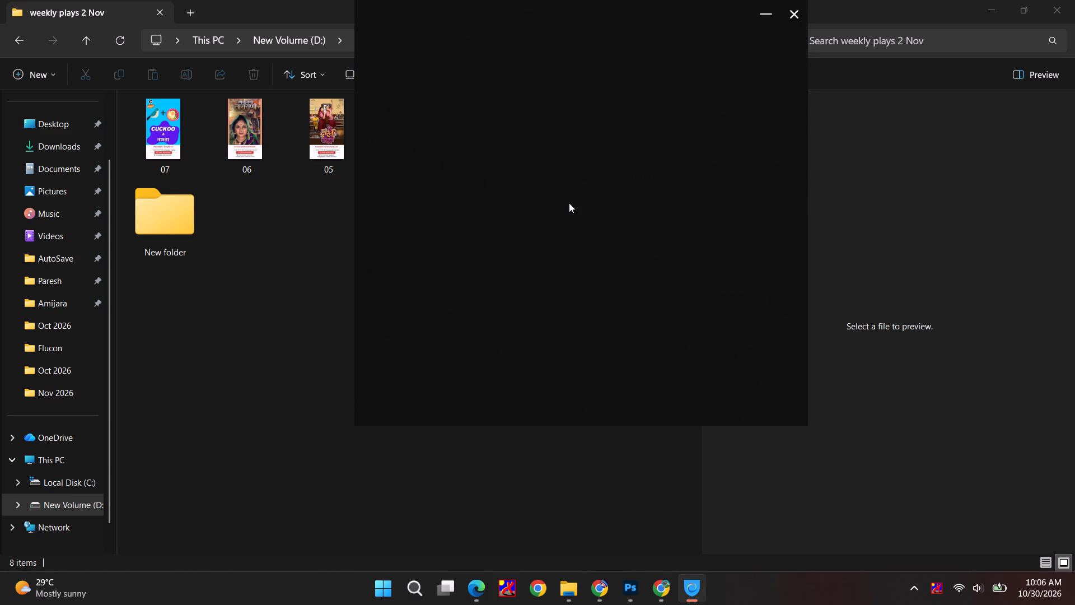
click(574, 210)
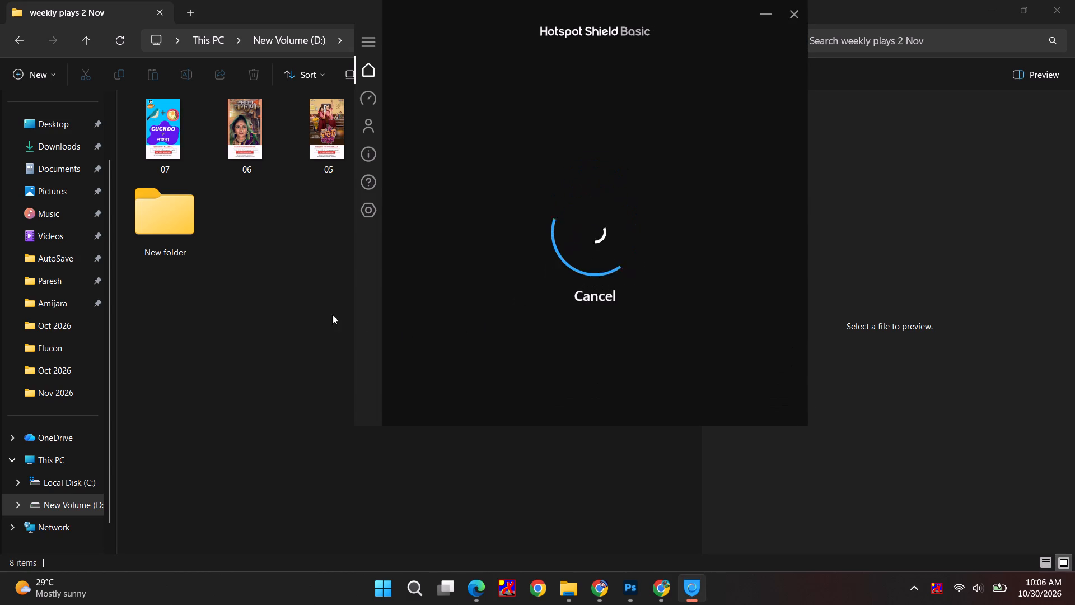
click(390, 587)
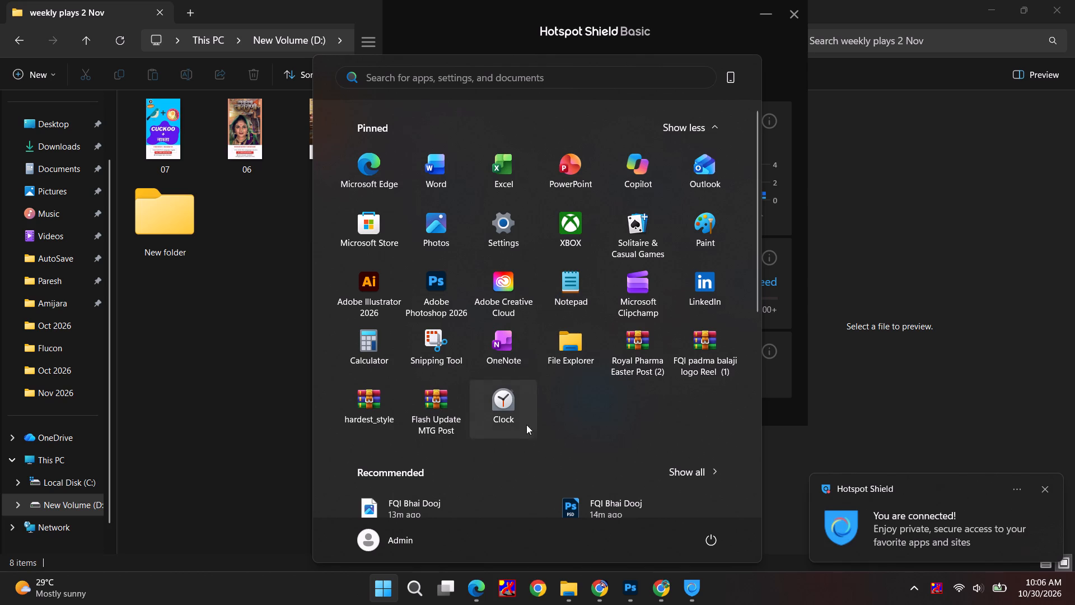
double_click(927, 580)
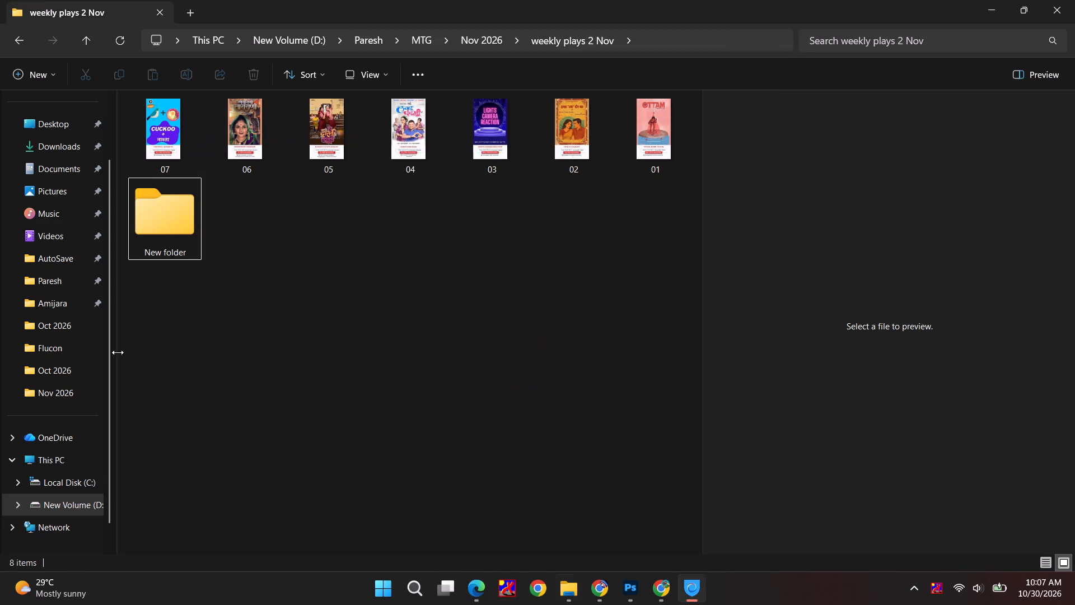
key(alt+Tab)
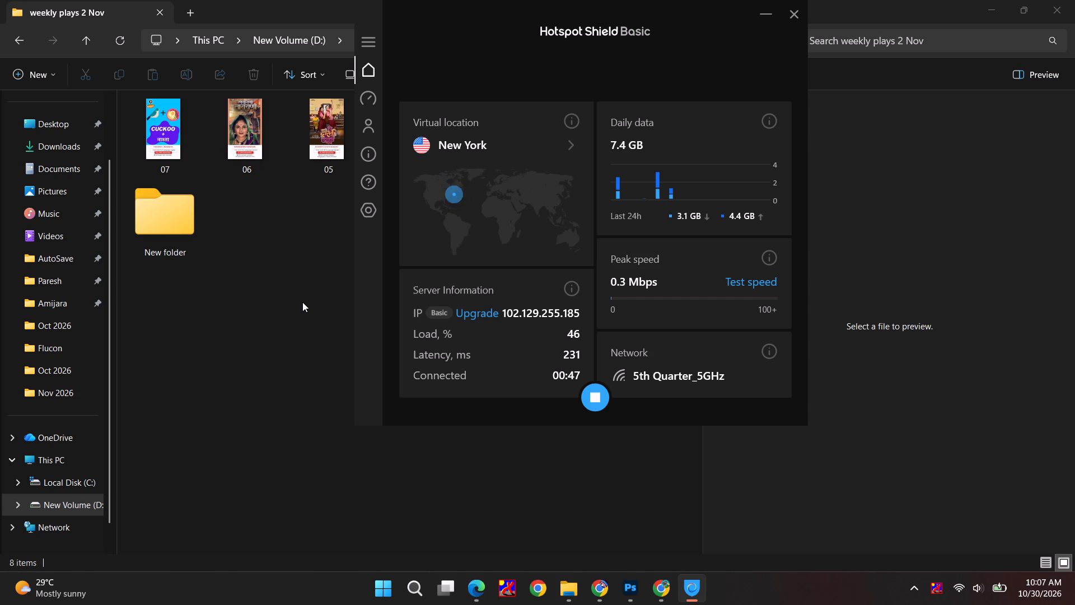
click(225, 379)
click(44, 398)
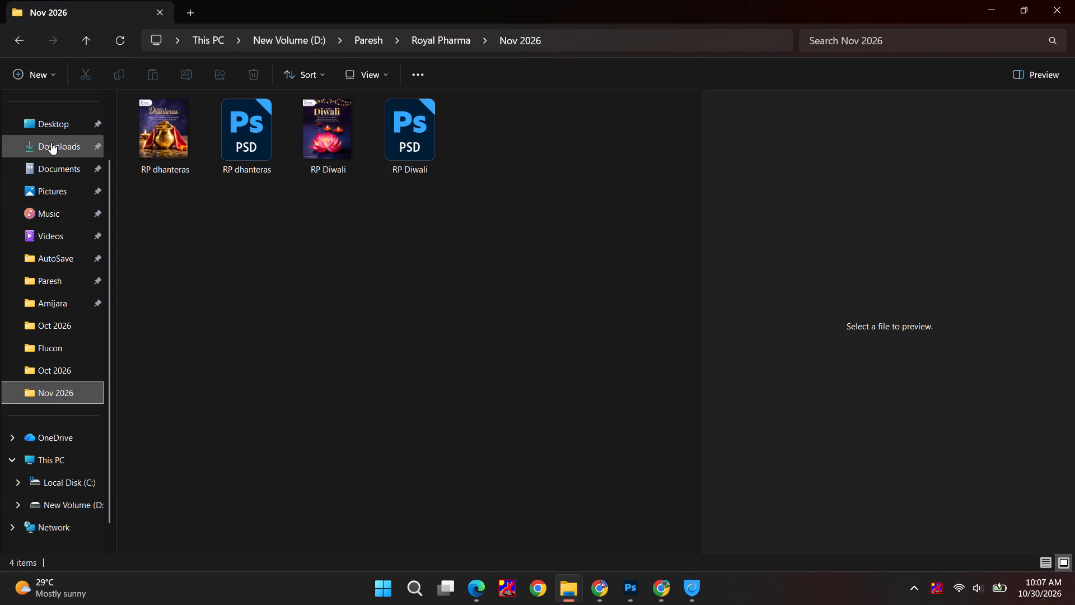
click(51, 142)
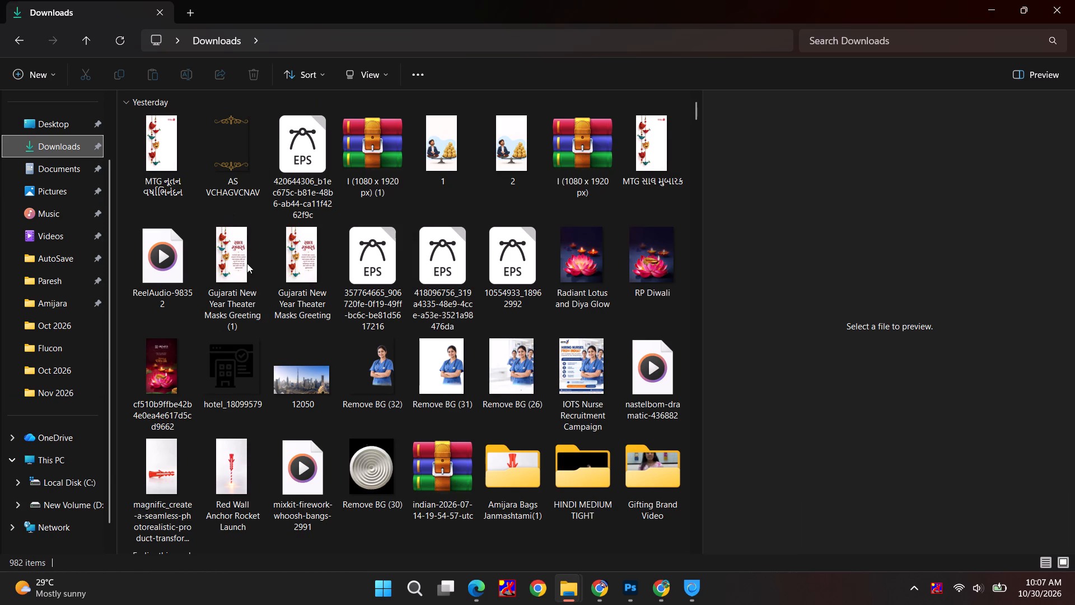
click(247, 263)
ctrl+click(303, 276)
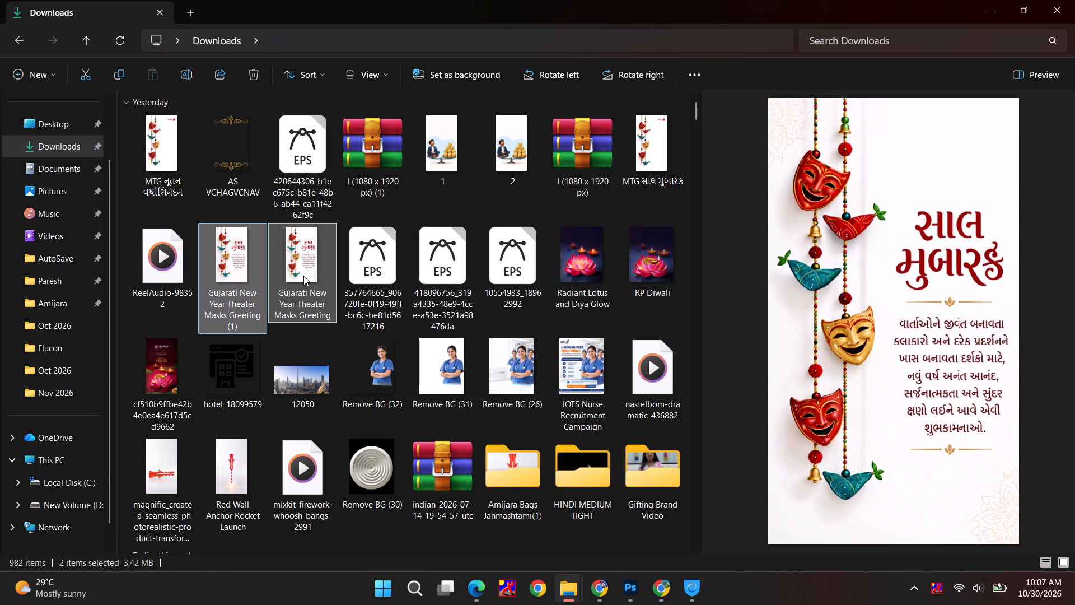
key(BackSpace)
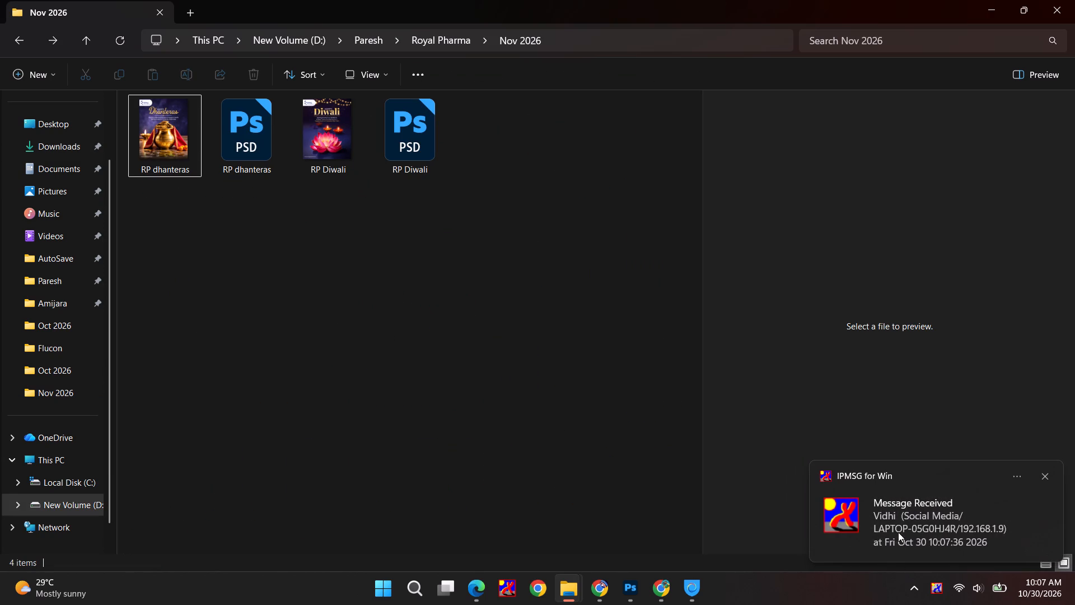
click(898, 532)
click(468, 174)
click(469, 197)
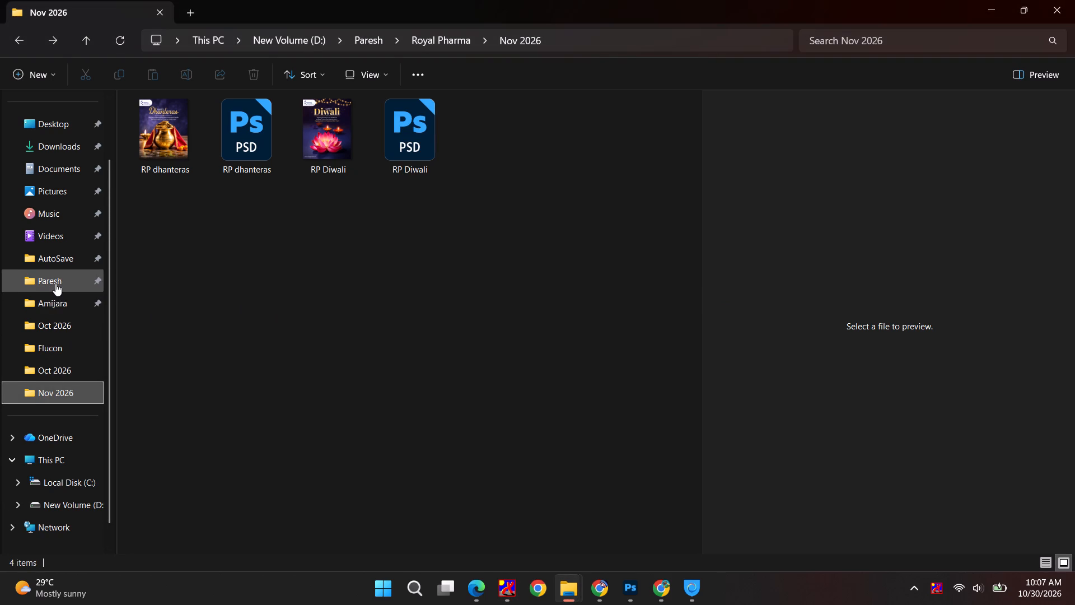
click(55, 283)
click(503, 249)
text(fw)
scroll(482, 255, up, 8)
click(379, 264)
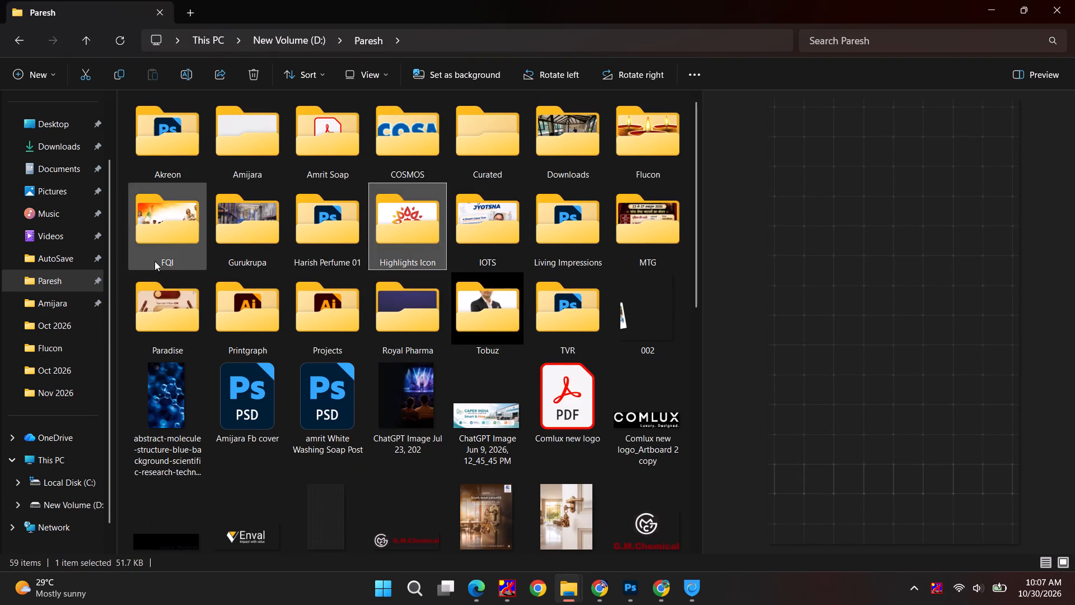
double_click(155, 259)
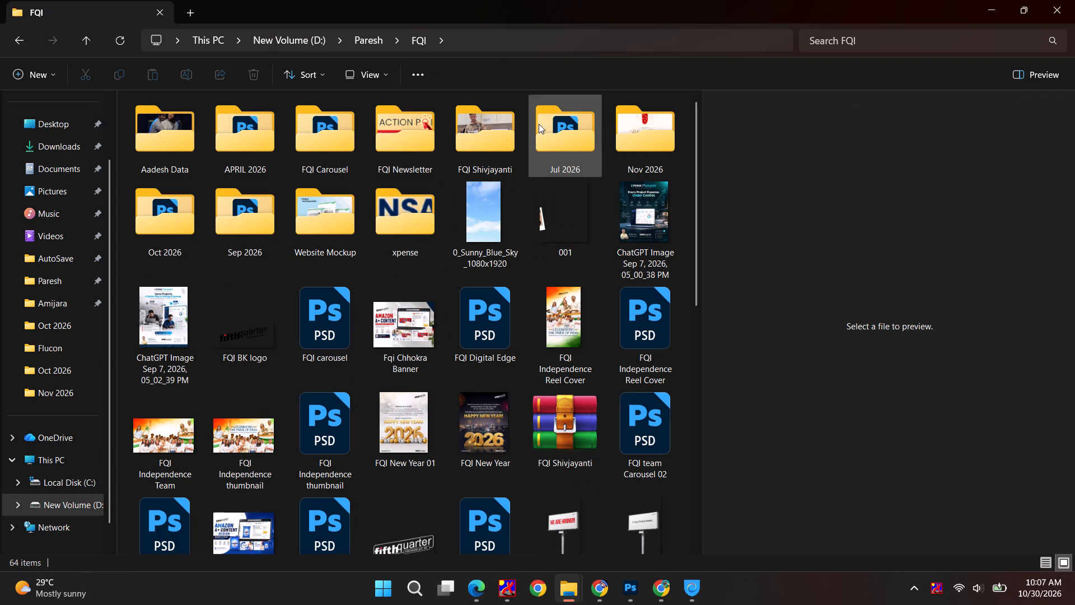
double_click(652, 146)
click(176, 157)
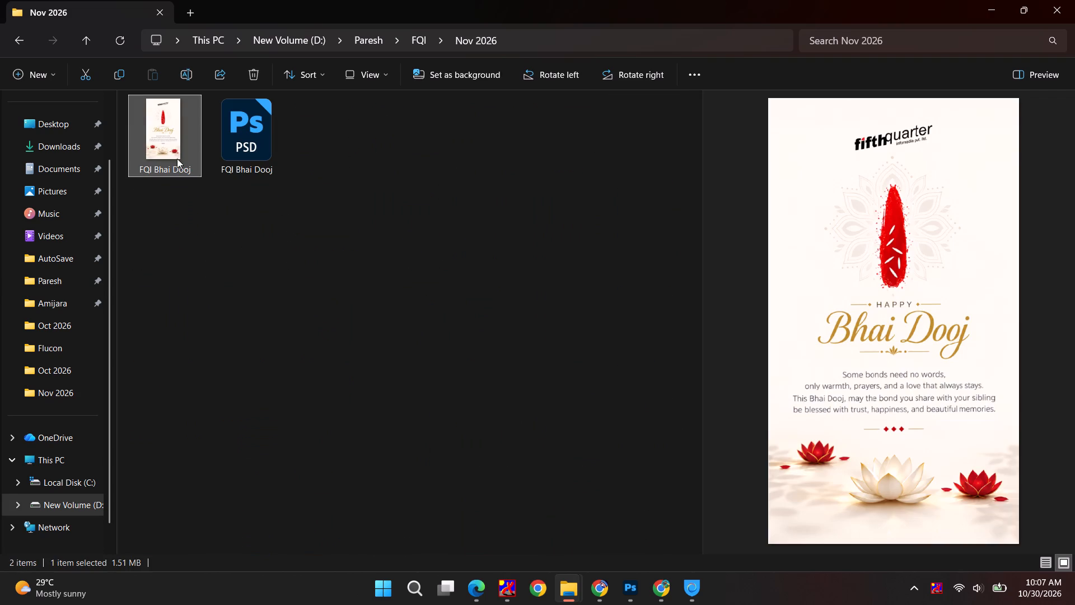
click(931, 587)
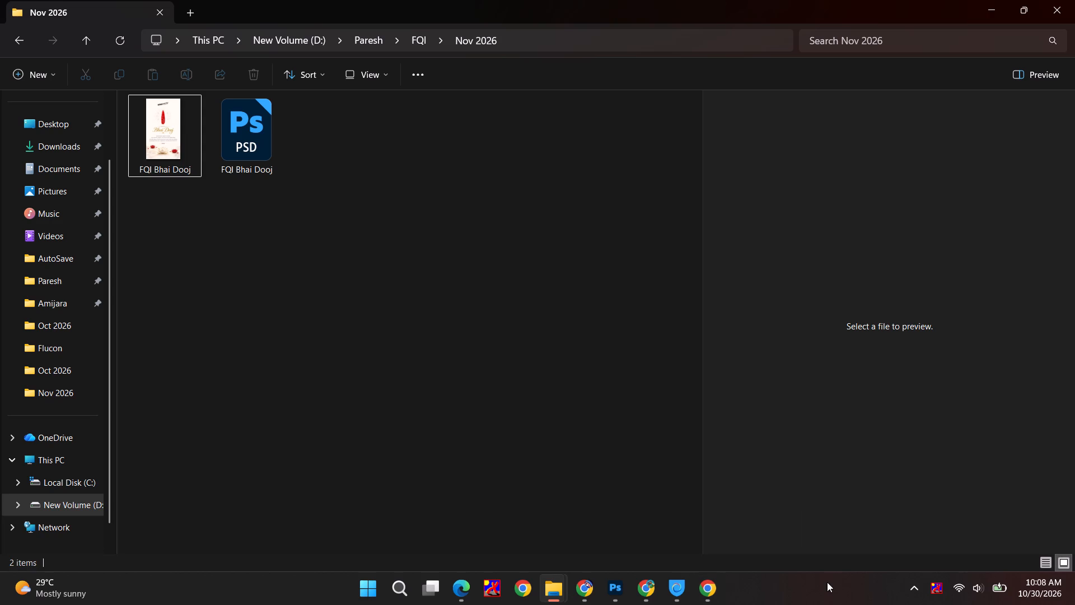
Switch to Chrome, go to the Canva website and open the recent FQI Dhanteras design.
click(646, 592)
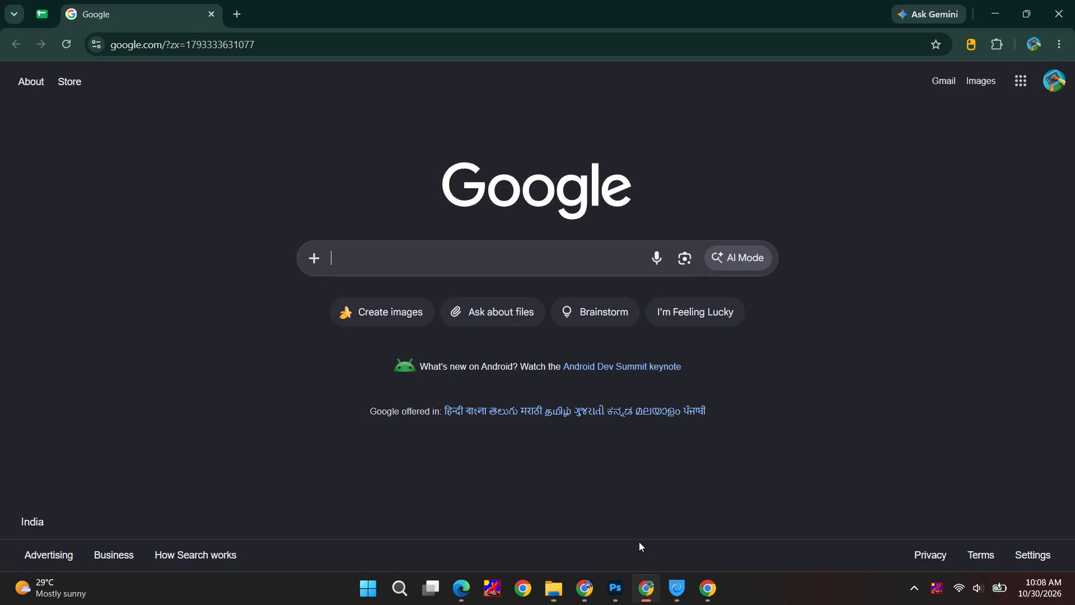
click(247, 45)
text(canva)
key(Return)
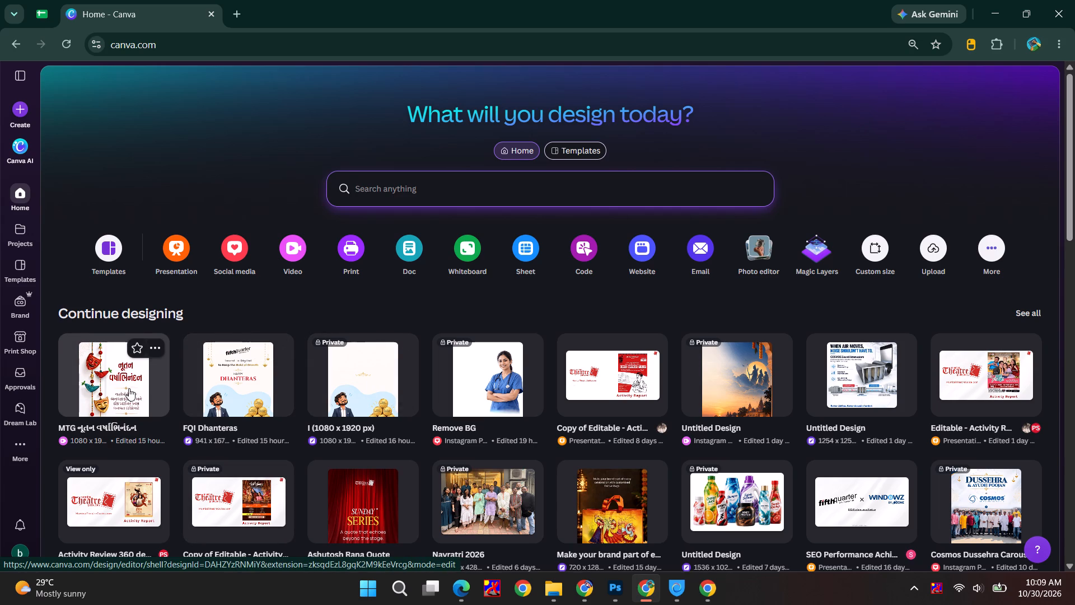
click(242, 397)
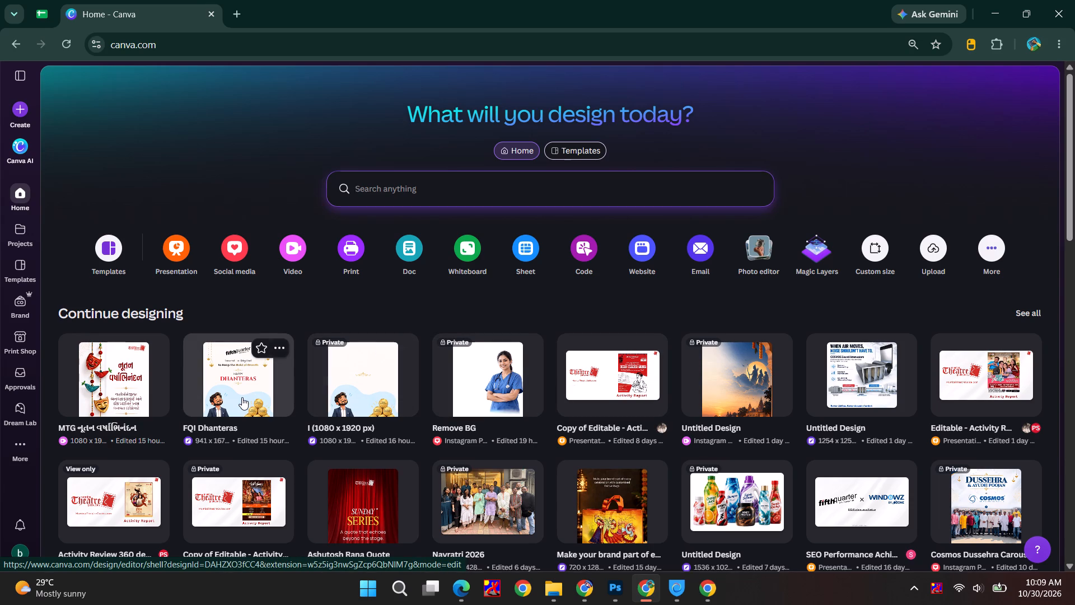